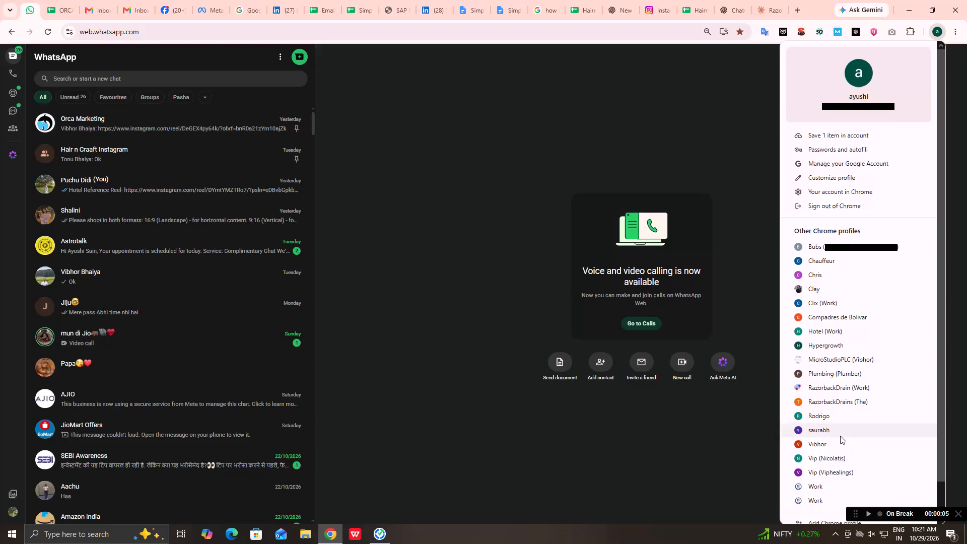
Switch from the current browser profile to the other Chrome profile named saurabh.
click(840, 429)
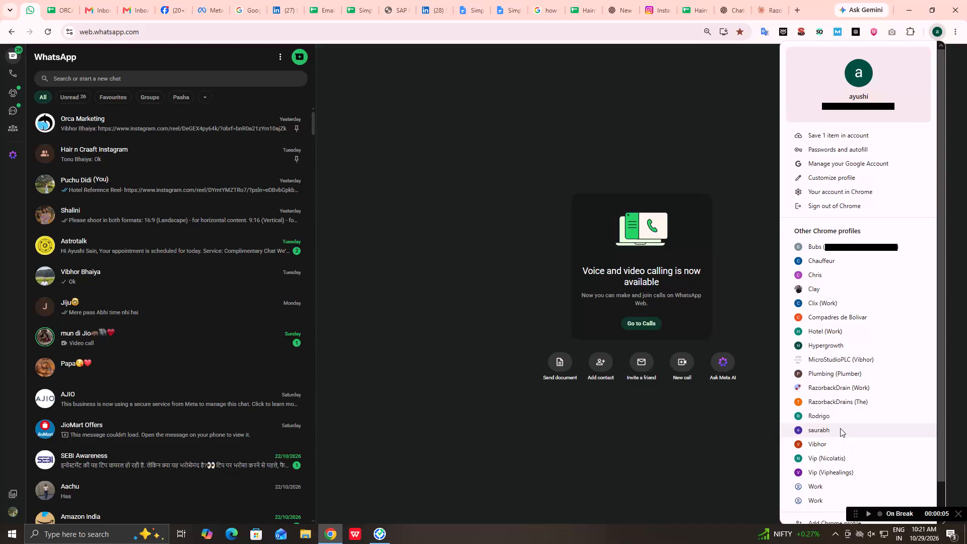
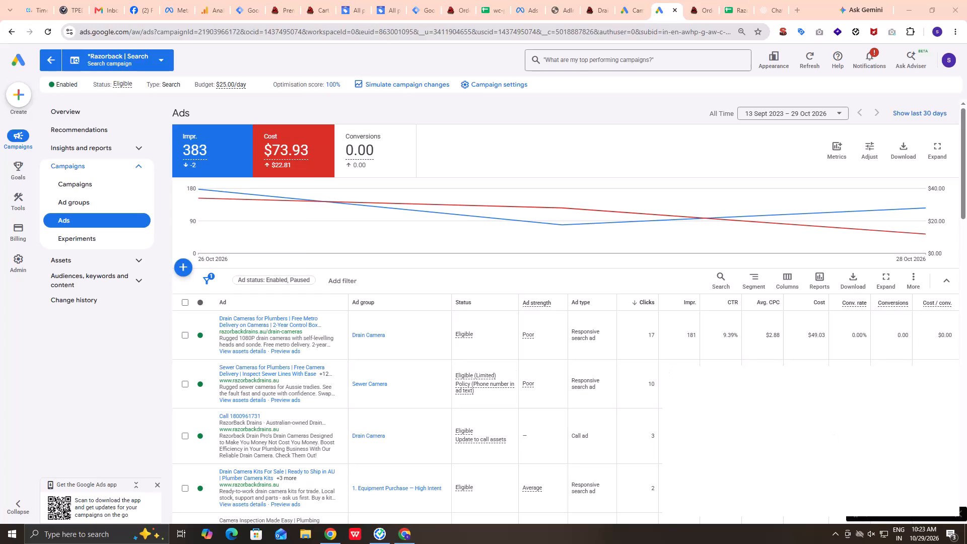
In Time Doctor, set the activity bar visibility to Hidden and save the settings.
click(374, 532)
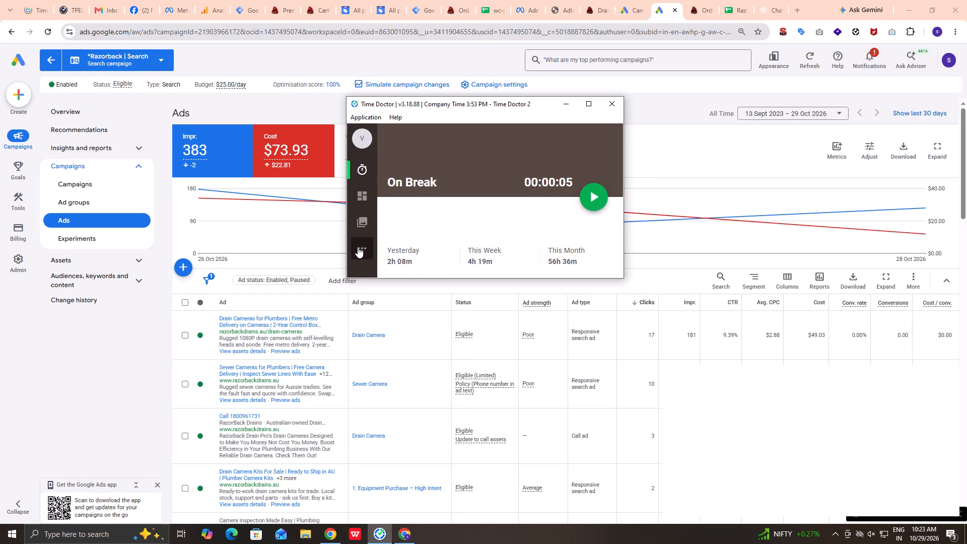
click(361, 247)
click(378, 220)
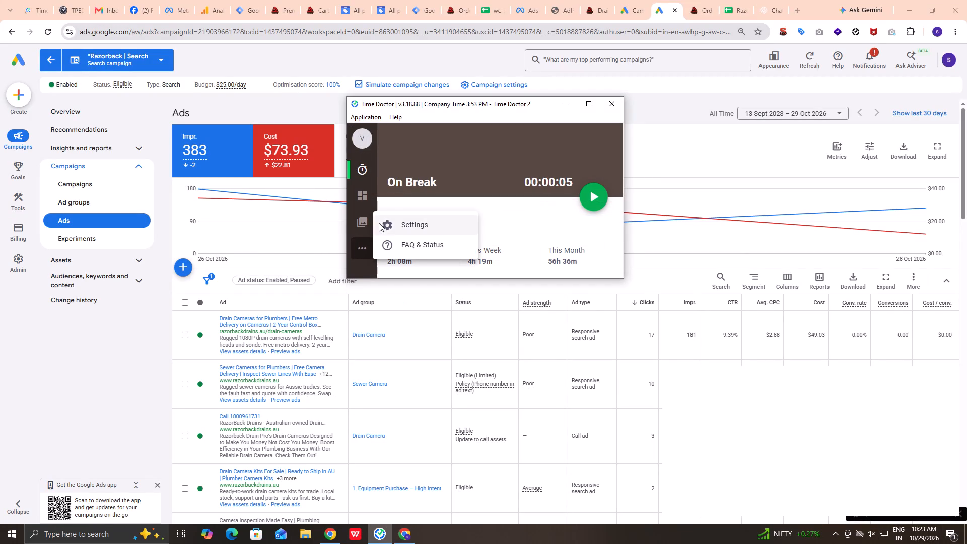
click(355, 227)
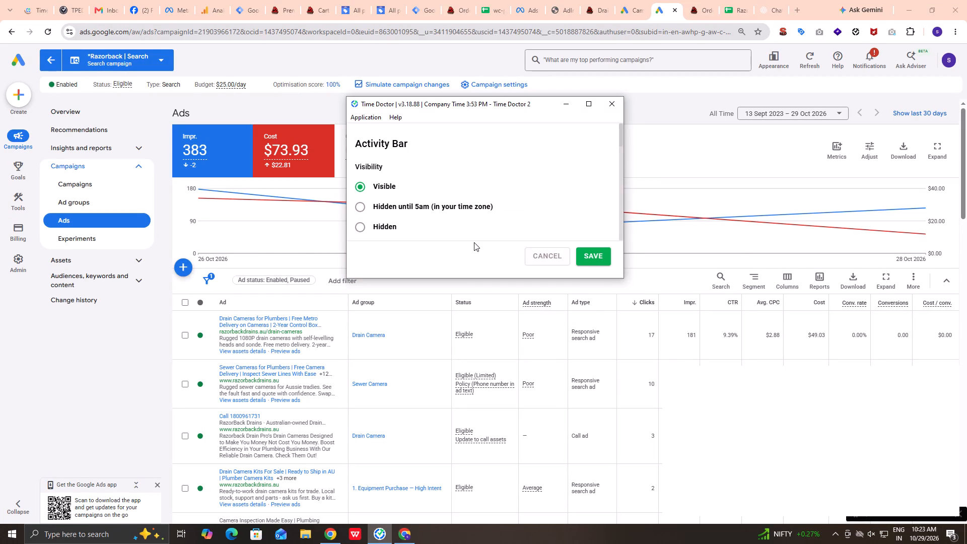
click(362, 226)
click(585, 256)
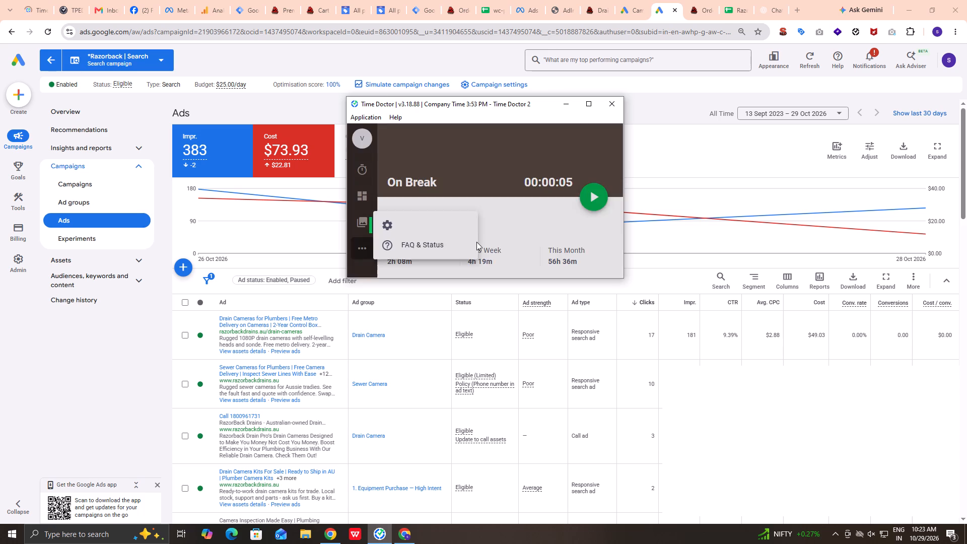
Set the Time Doctor activity bar visibility to Visible, save the settings and minimise the window.
click(408, 222)
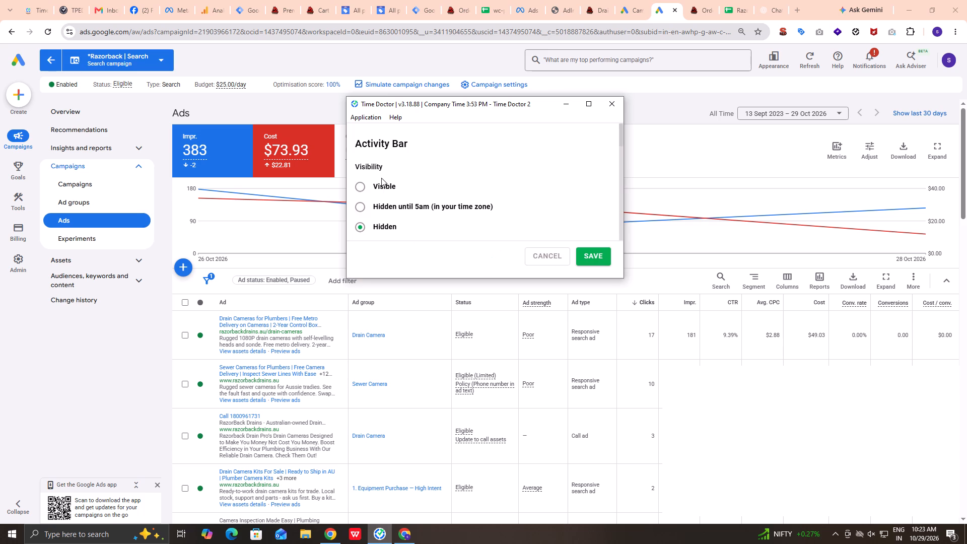
click(358, 187)
click(595, 257)
drag(564, 102, 567, 108)
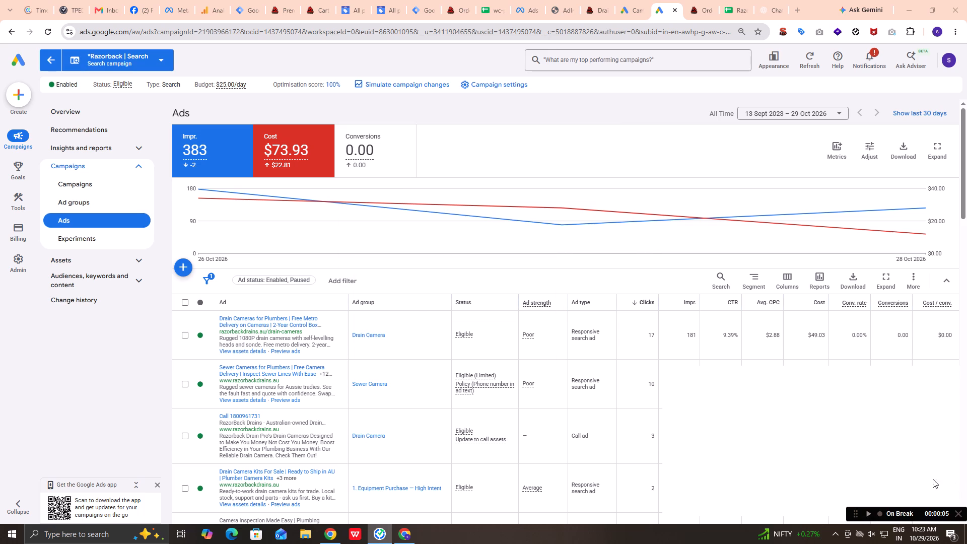
Resume time tracking from the On Break state in the Time Doctor activity bar.
click(871, 511)
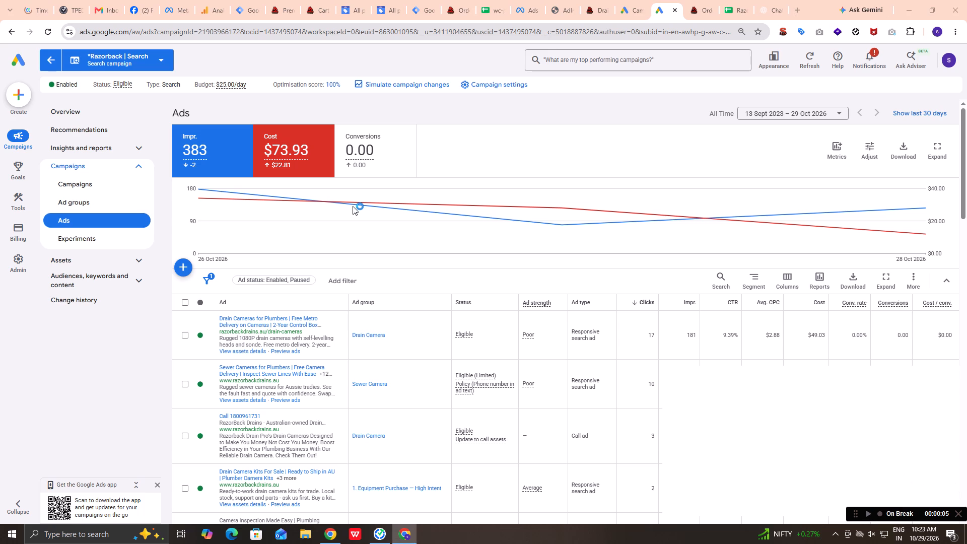
Leave the *Razorback | Search ads view and show the campaigns table for all campaigns in the account.
click(82, 184)
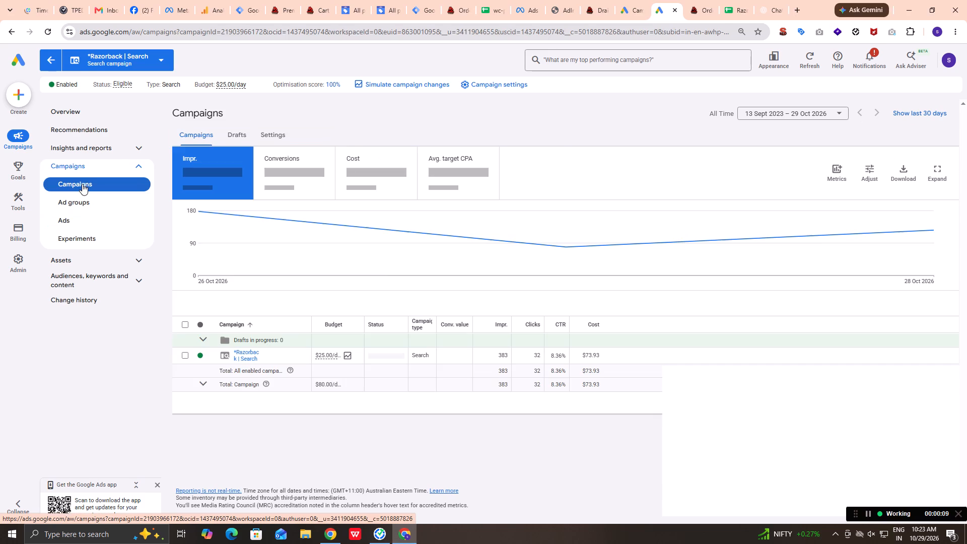
click(54, 64)
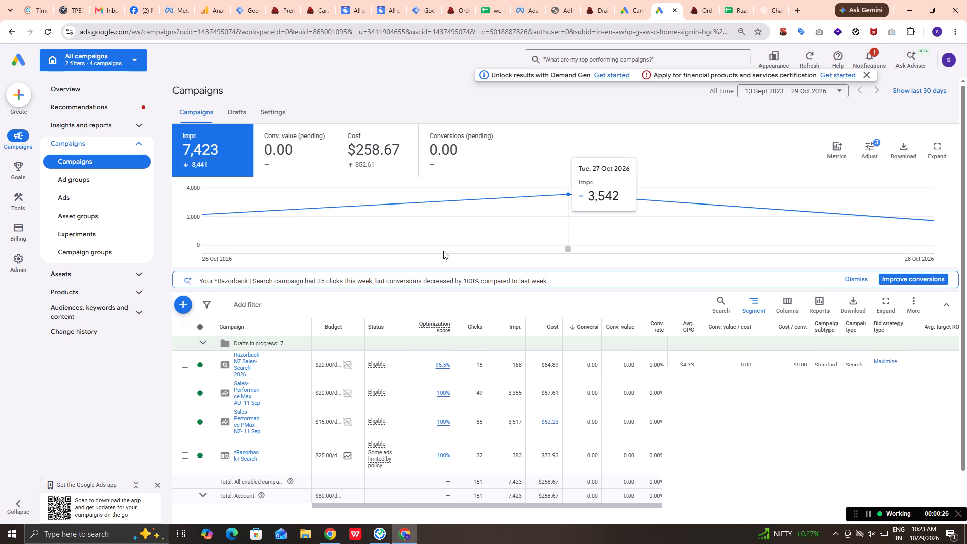
Set the date range of the all-campaigns report to Today.
scroll(561, 355, down, 4)
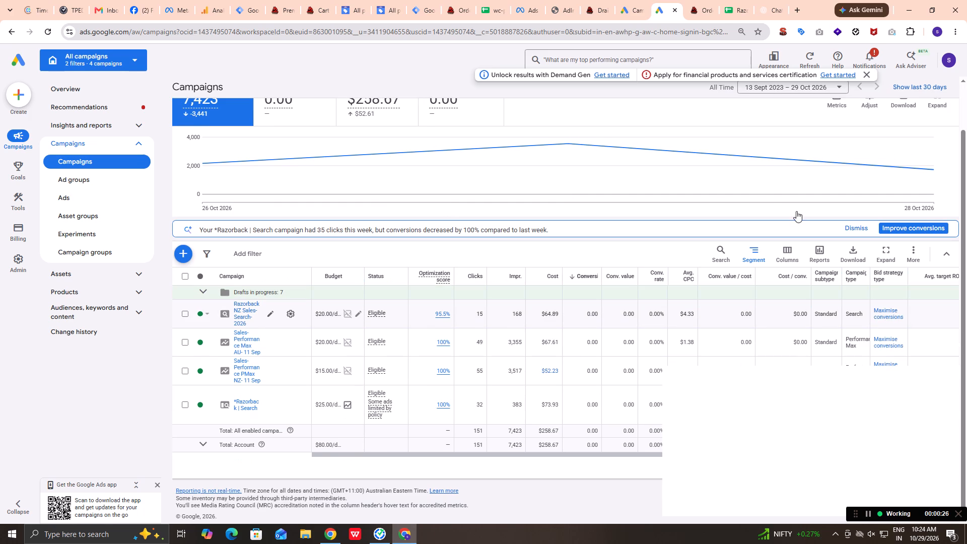
click(789, 86)
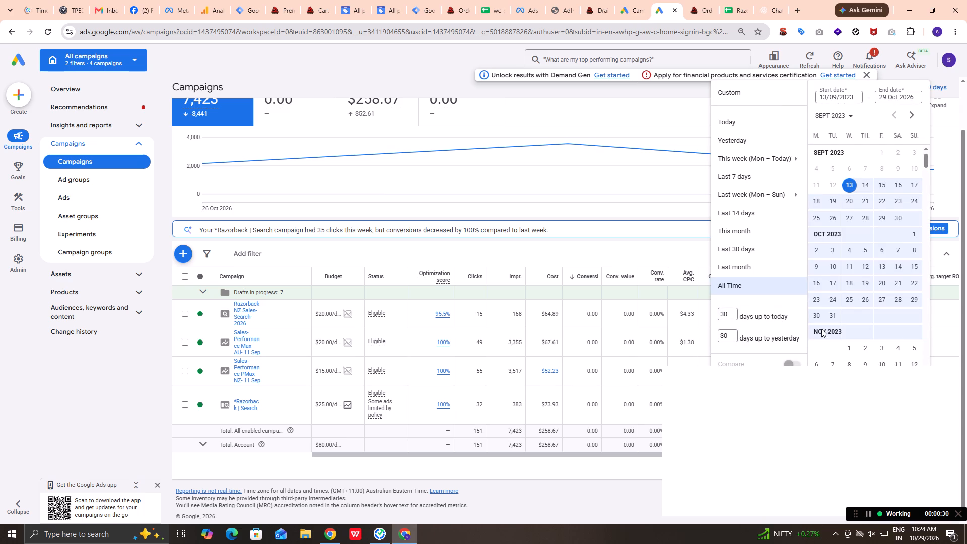
scroll(852, 328, down, 6)
scroll(851, 331, up, 1)
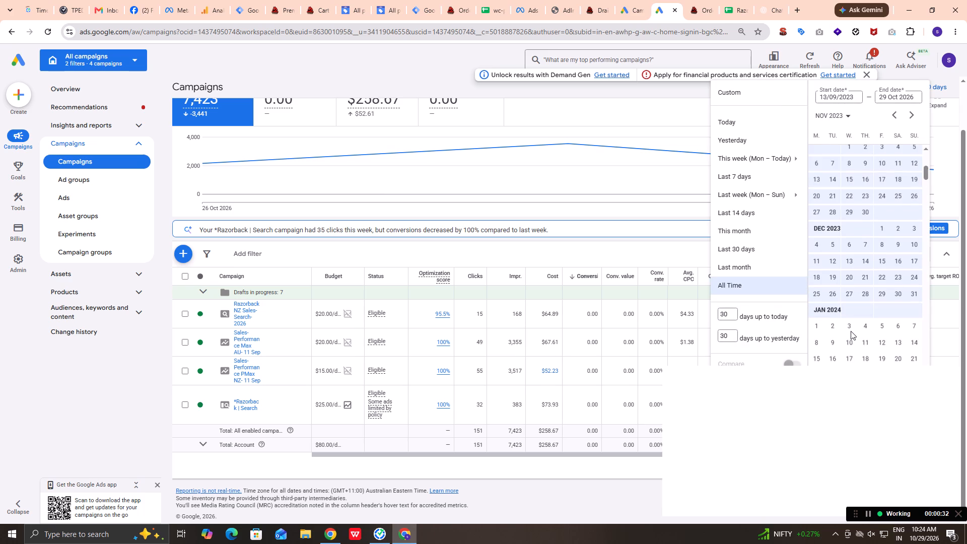
scroll(851, 331, down, 5)
click(737, 119)
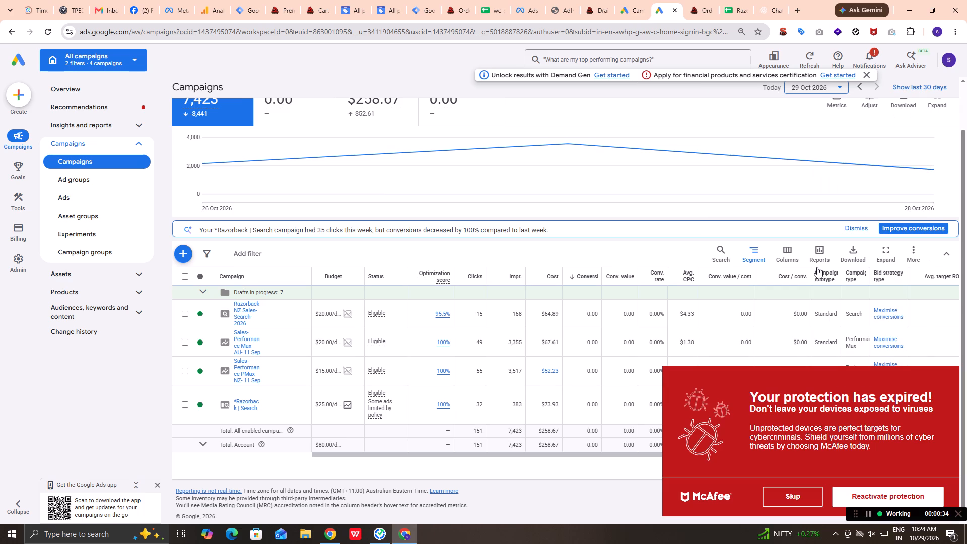
Skip the McAfee expired-protection pop-up.
click(812, 498)
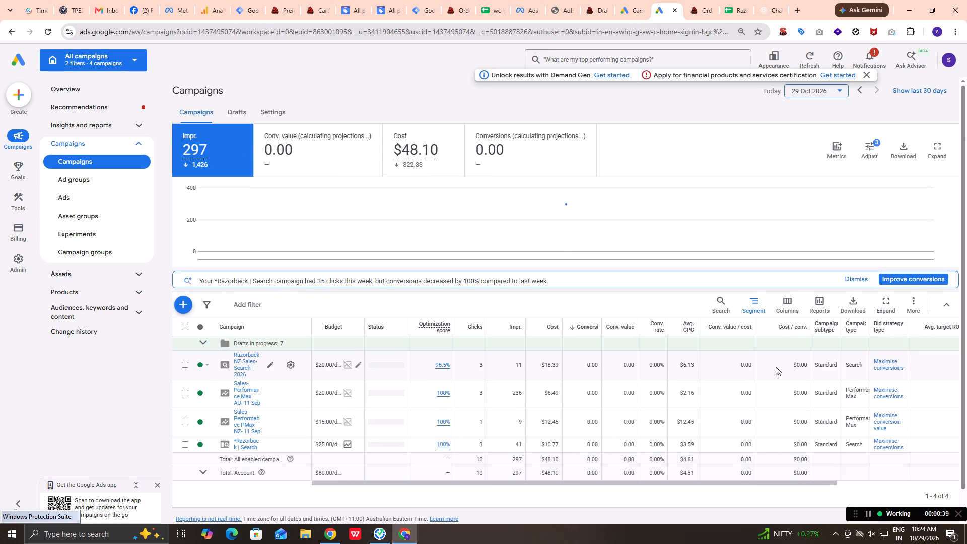
Try to set a custom report date range from 28 Oct 2026 to 29 Oct 2026.
click(817, 92)
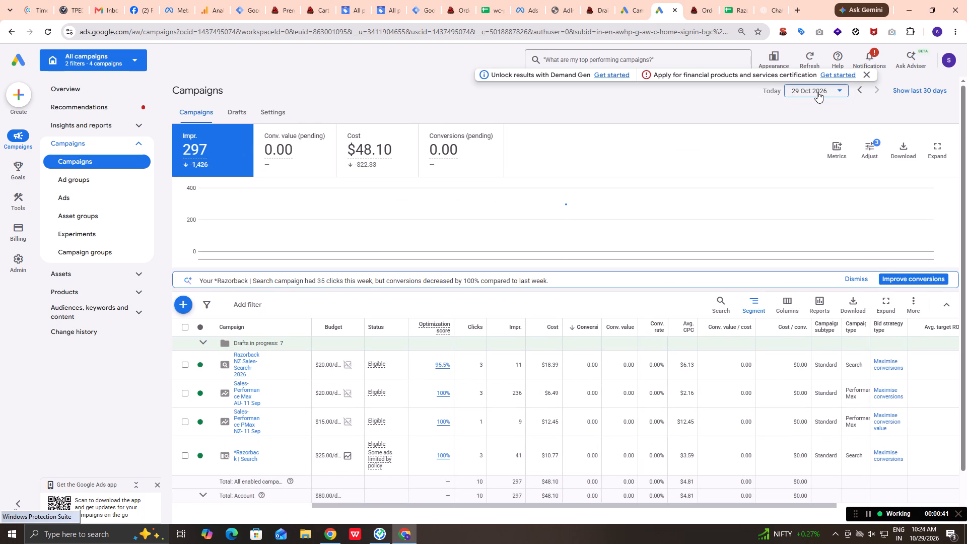
scroll(832, 327, down, 1)
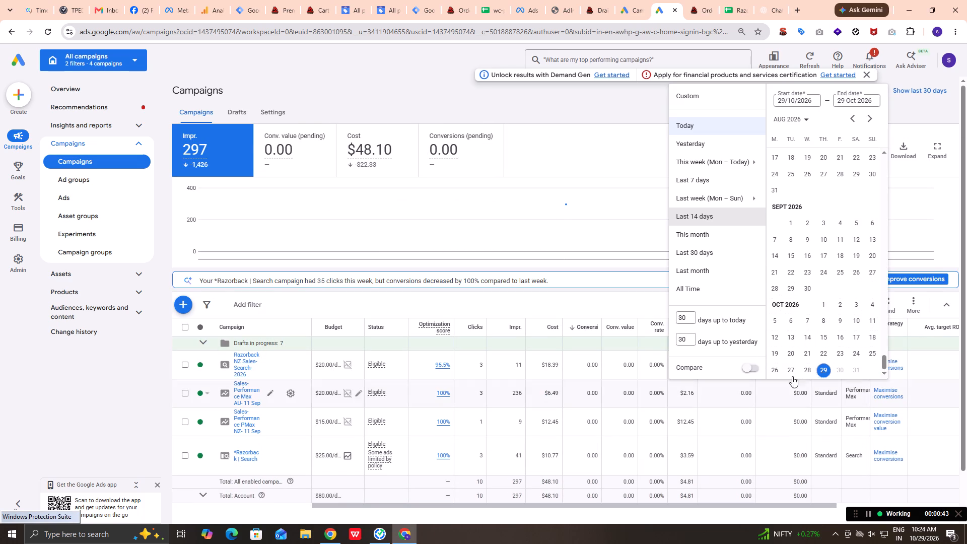
click(806, 371)
click(821, 371)
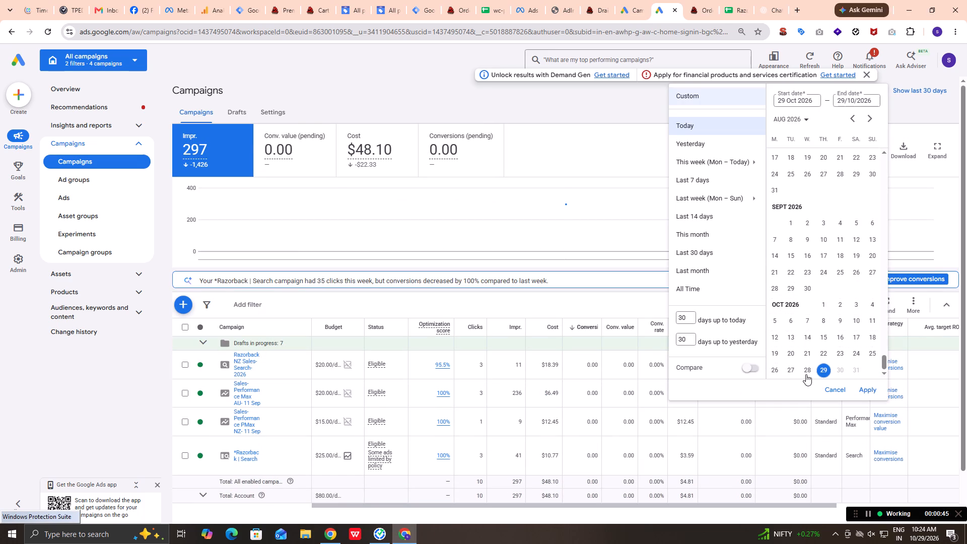
click(806, 373)
click(802, 371)
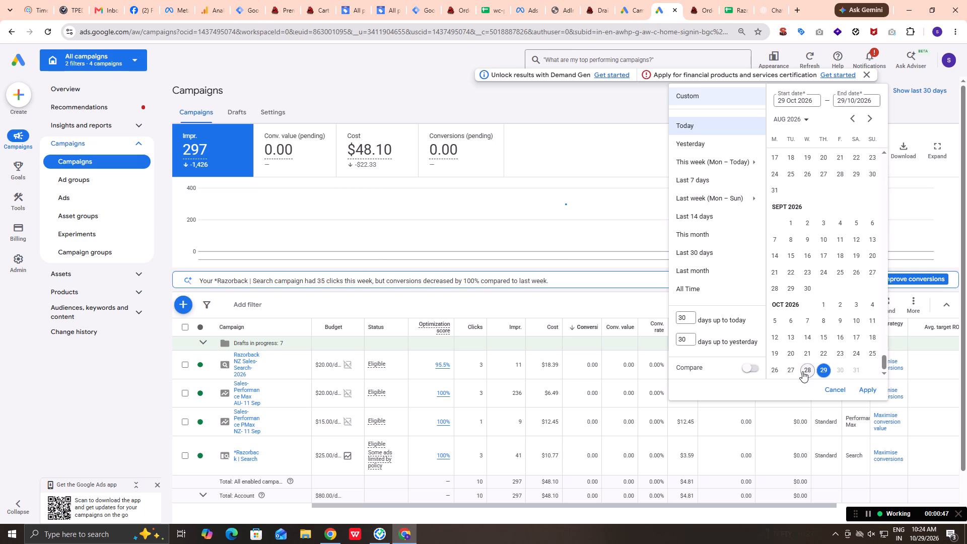
click(809, 370)
click(608, 298)
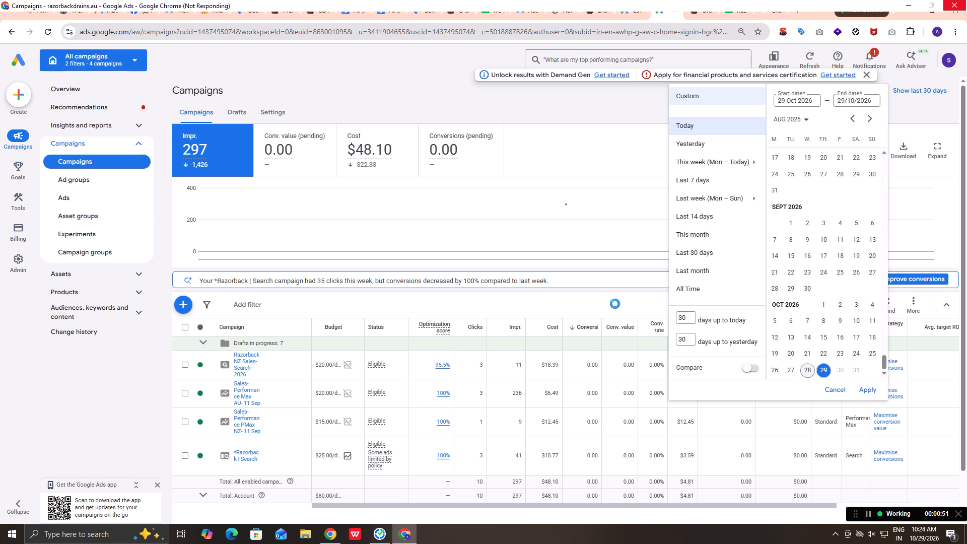
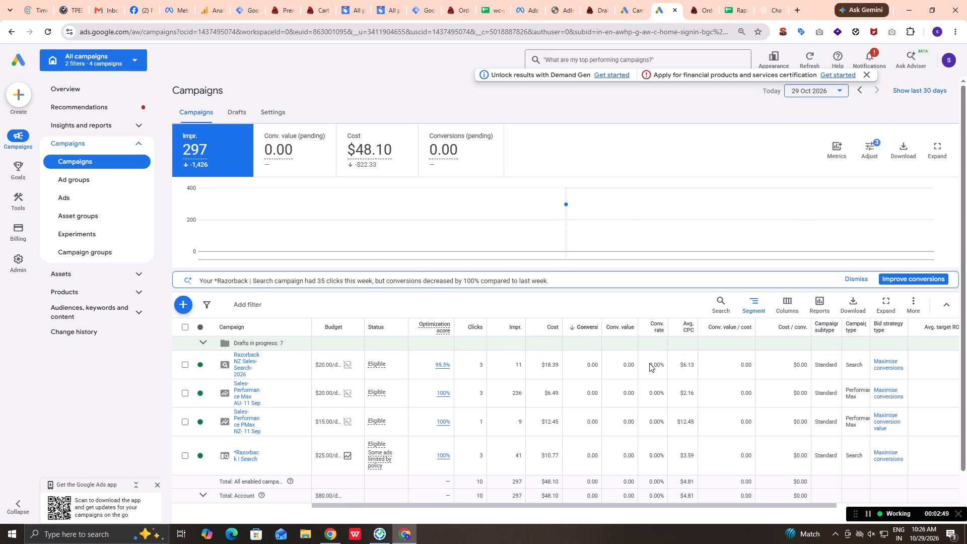
Open the *Razorback | Search campaign from the campaigns table to show its ad groups.
scroll(433, 496, down, 1)
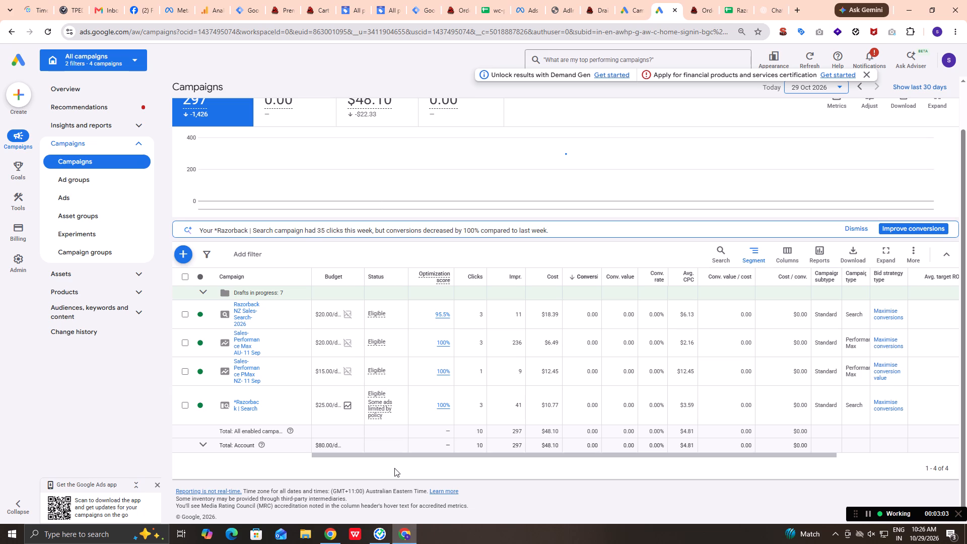
double_click(246, 410)
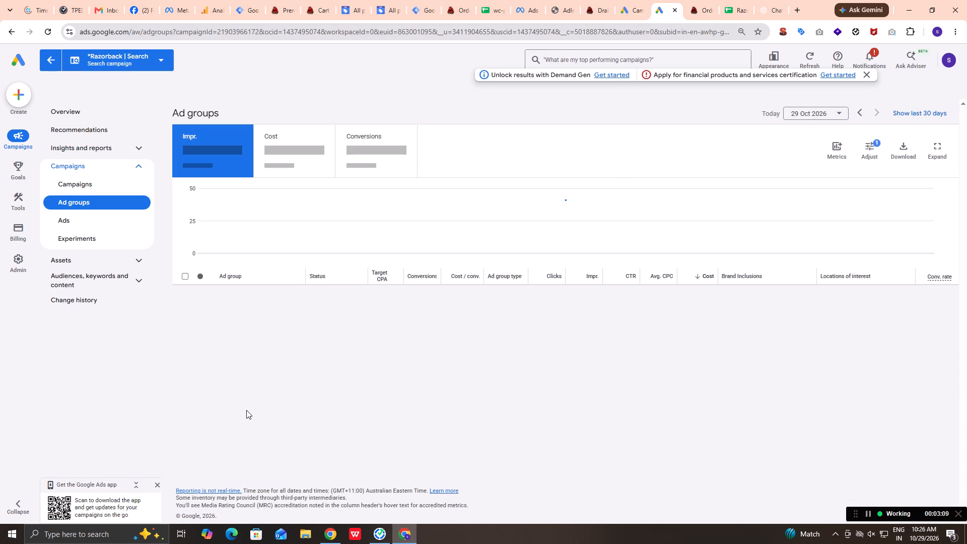
Set a custom date range from 25 Oct 2026 to 29 Oct 2026 for the campaign's ad groups report.
click(821, 109)
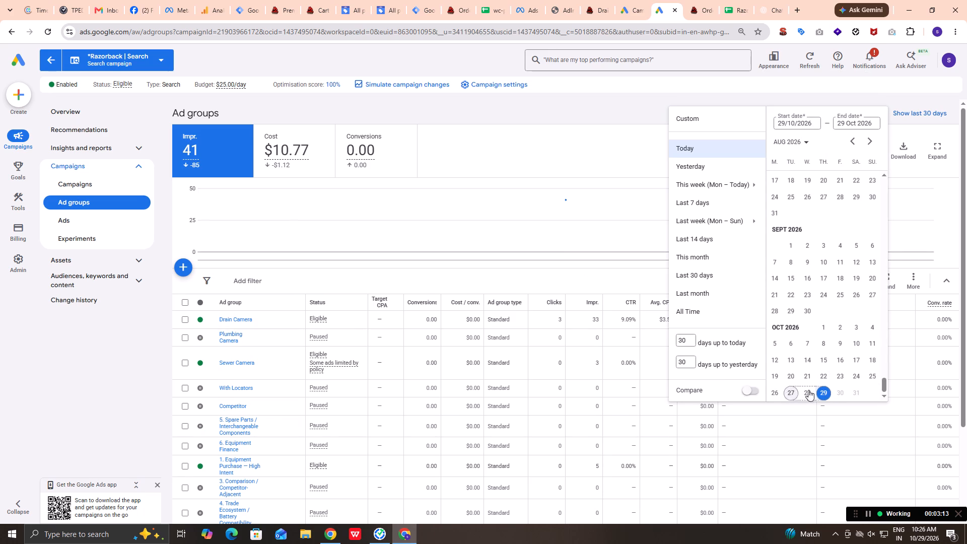
click(870, 374)
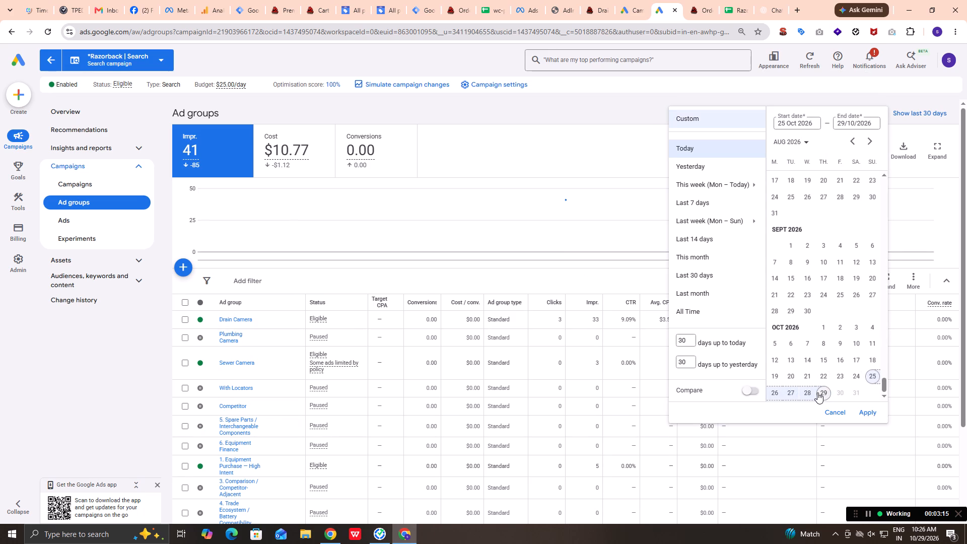
click(817, 392)
click(872, 412)
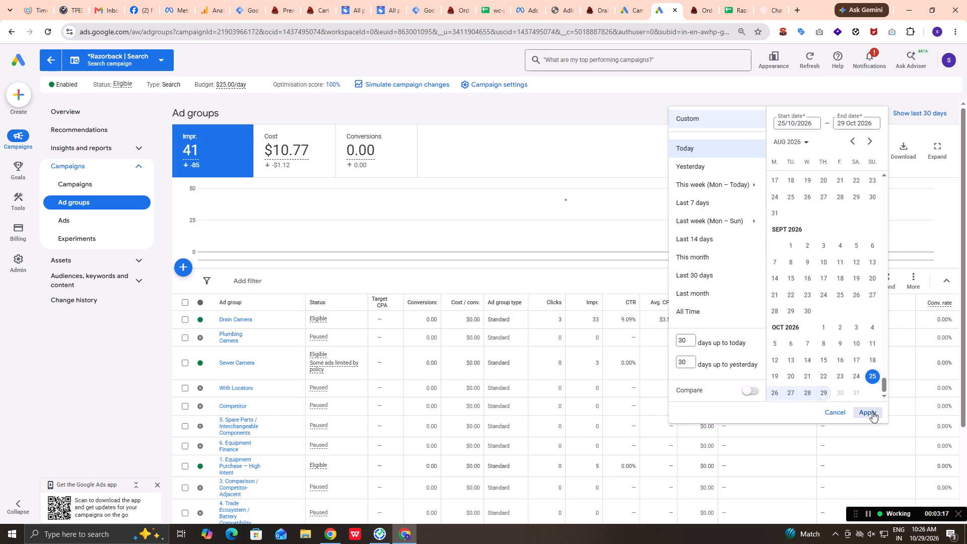
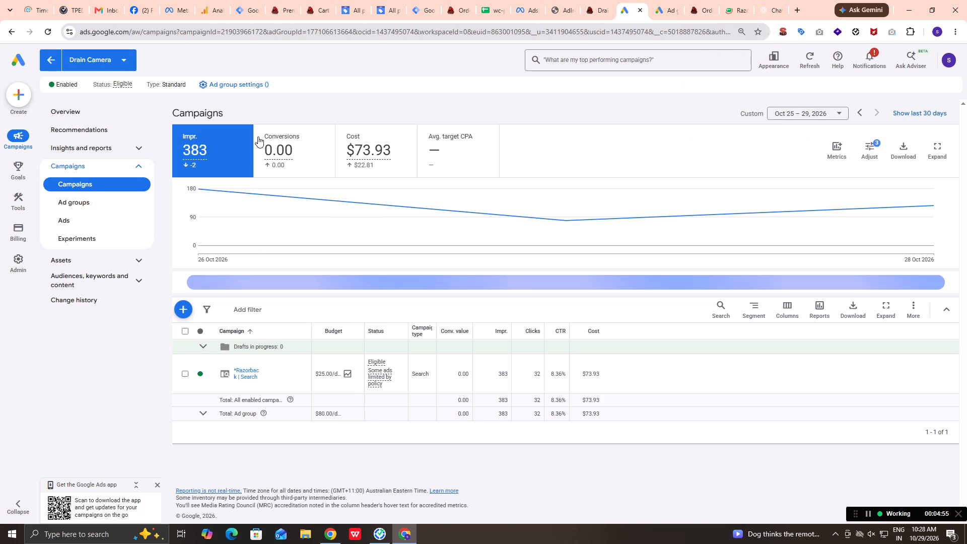
Open the *Razorback | Search campaign from the campaigns table to show its ad groups.
double_click(249, 371)
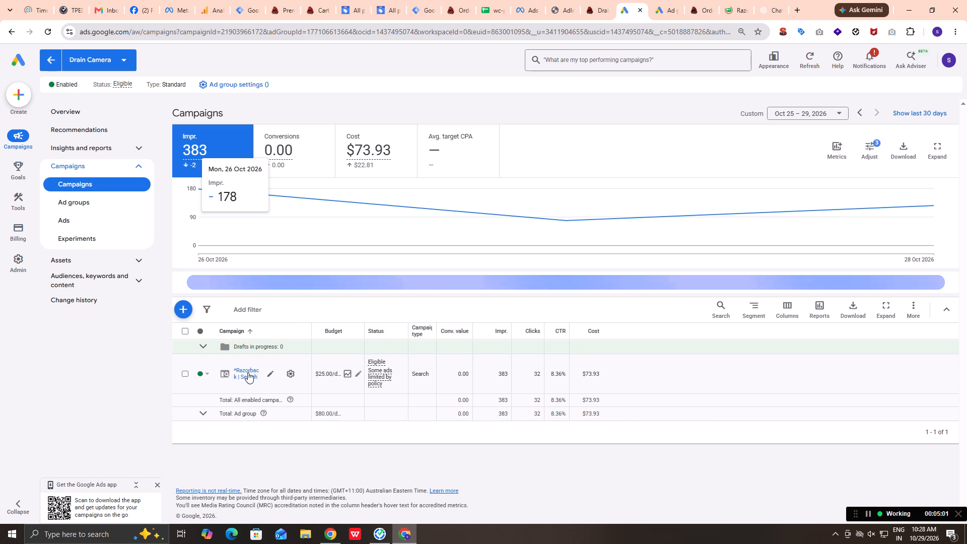
click(248, 372)
click(248, 372)
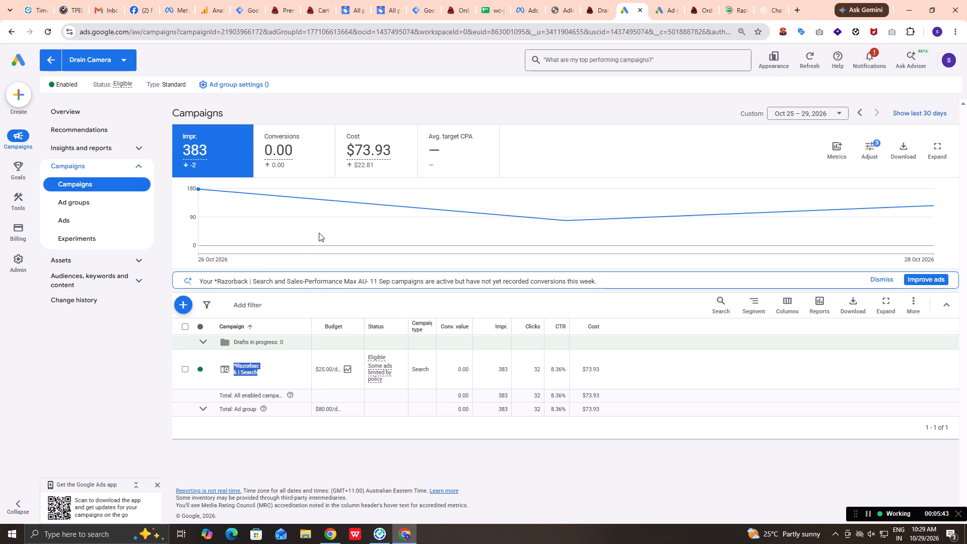
double_click(245, 369)
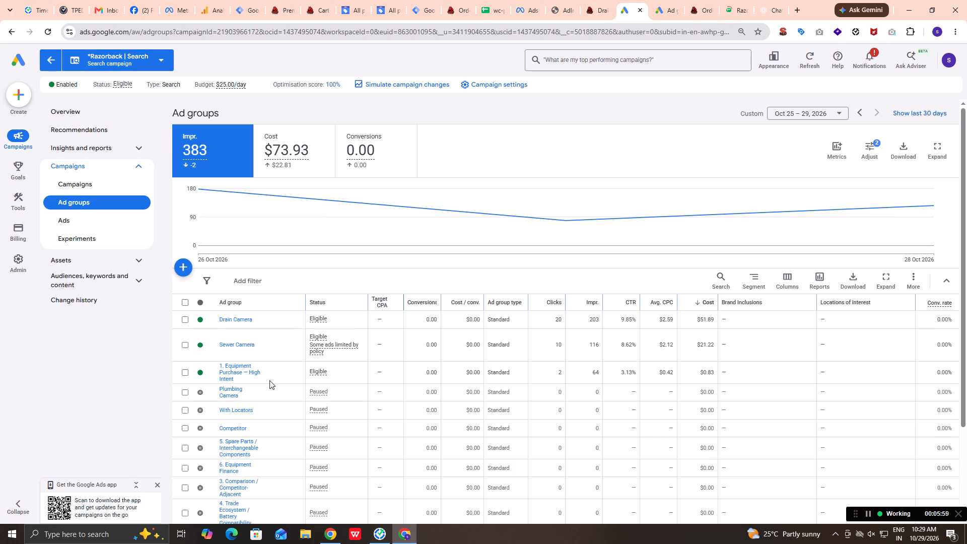
Open the ads list of the "1. Equipment Purchase — High Intent" ad group.
double_click(226, 369)
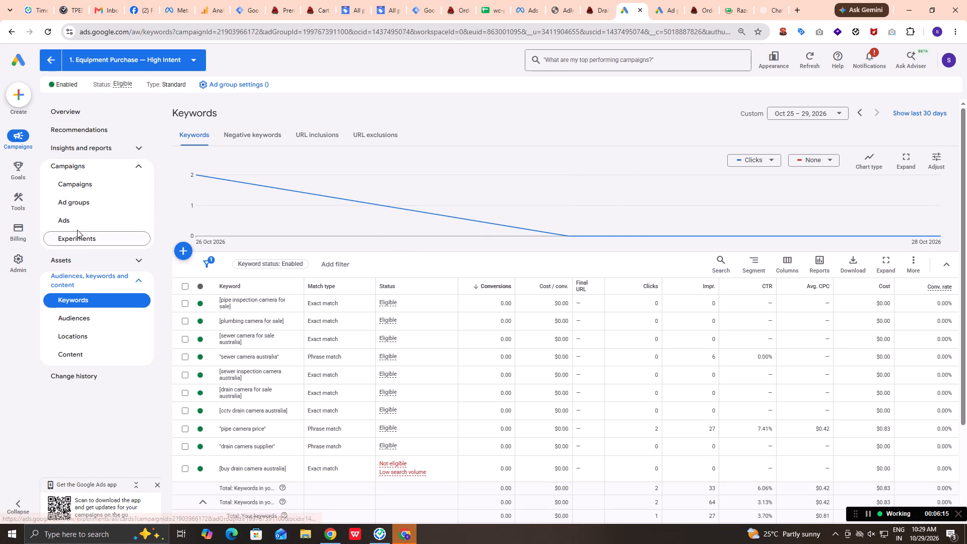
click(94, 216)
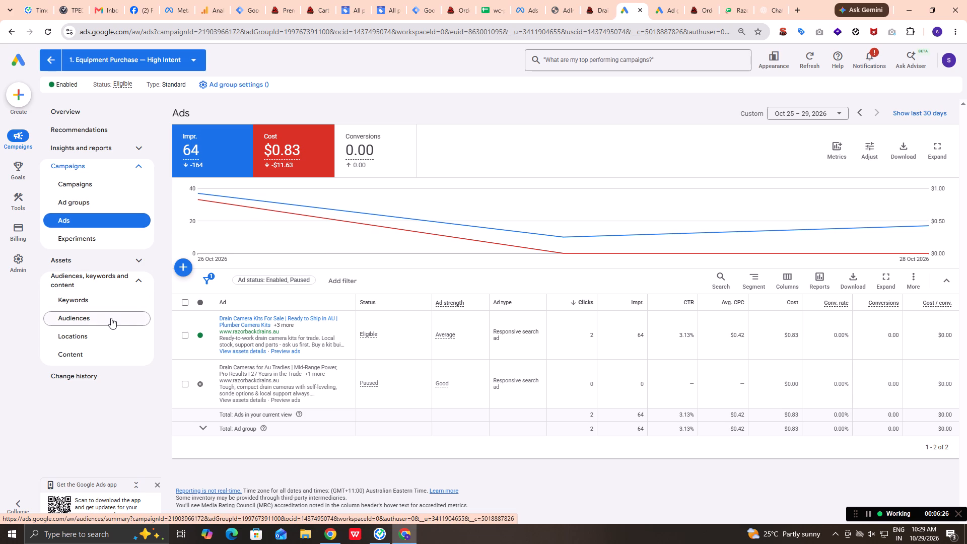
Open the landing page of the enabled "Drain Camera Kits For Sale | Ready to Ship in AU" responsive search ad.
click(279, 319)
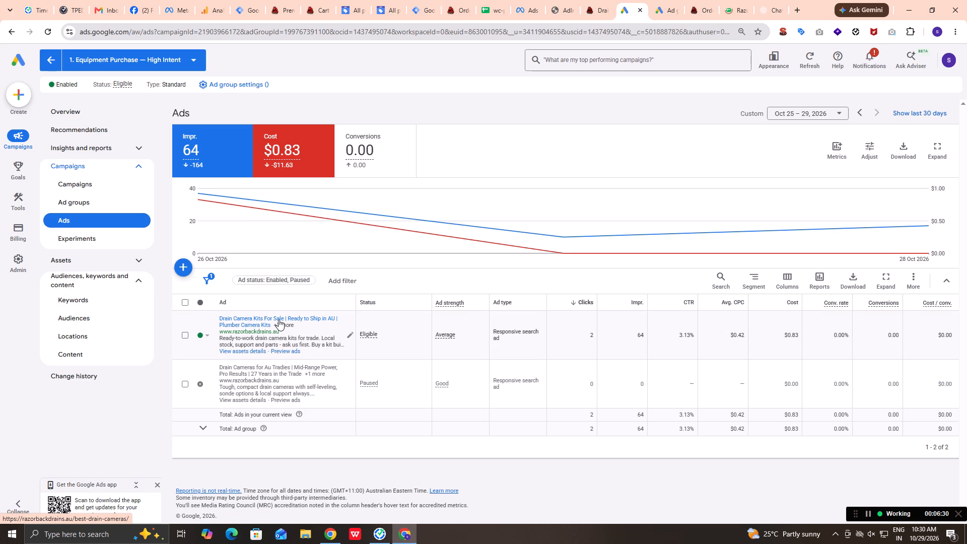
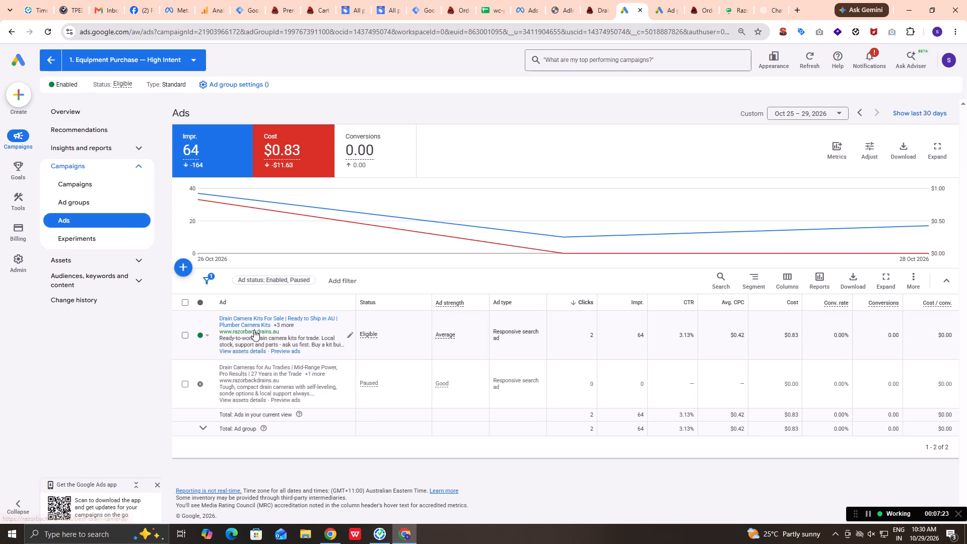
Open the enabled "Drain Camera Kits For Sale | Ready to Ship in AU" ad for editing and review its final URL and headlines.
click(353, 336)
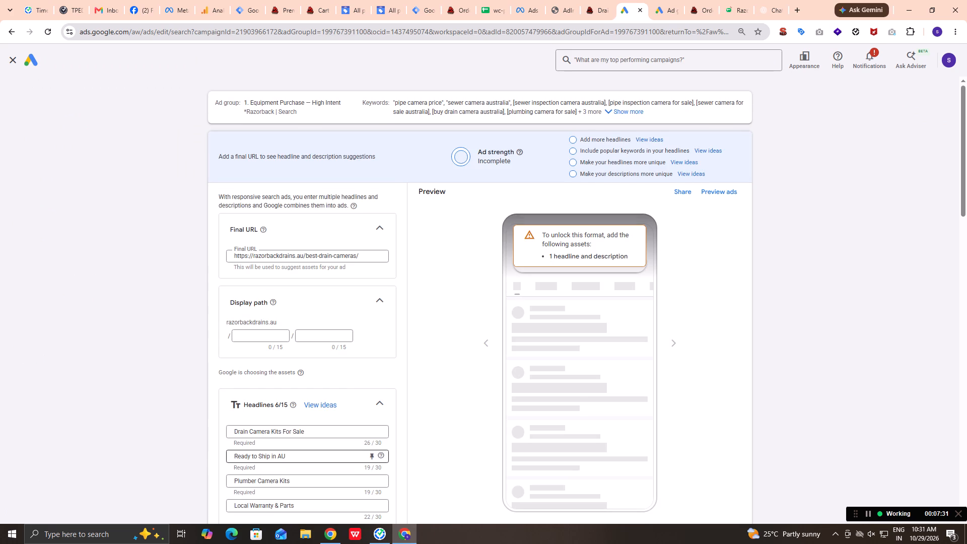
scroll(255, 457, down, 3)
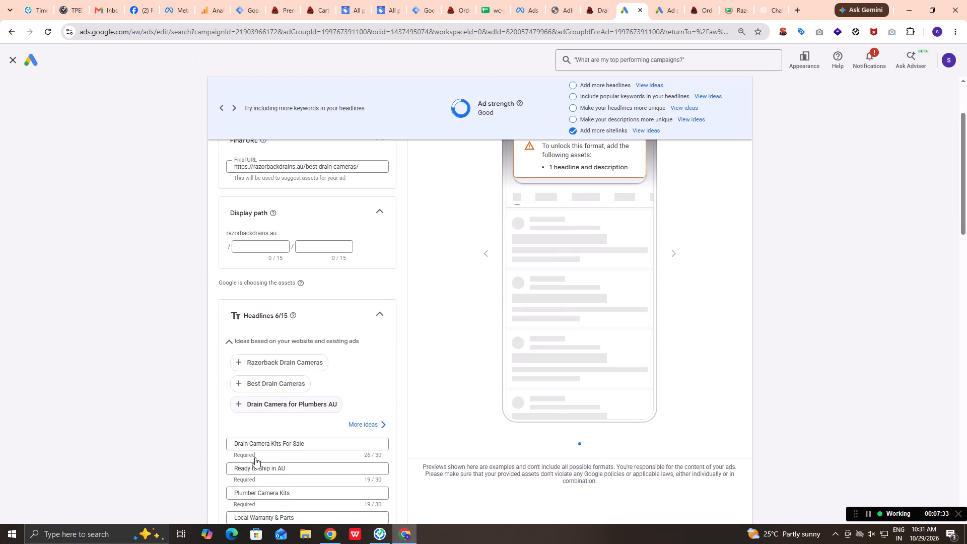
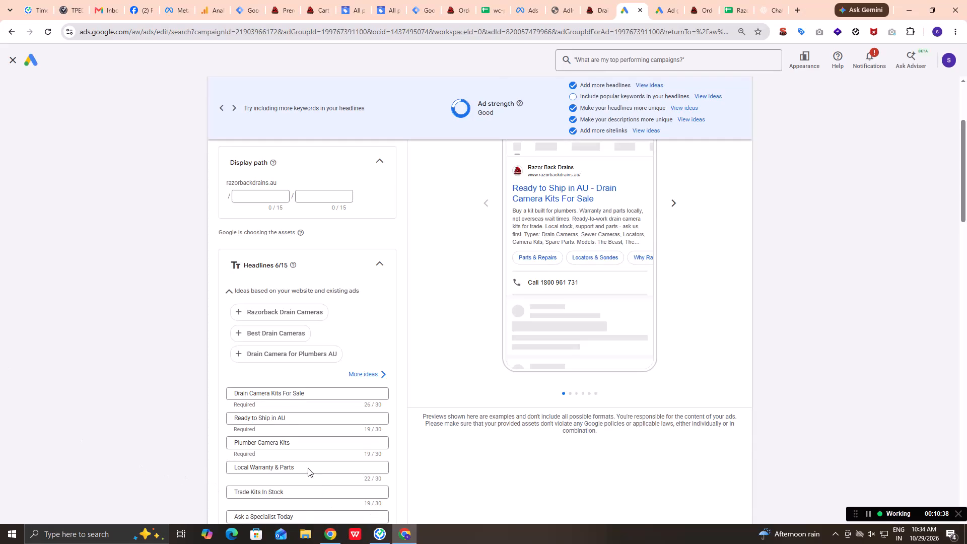
Examine the rest of the drain camera kits ad's headline list, including its unfilled headline fields.
scroll(304, 469, down, 2)
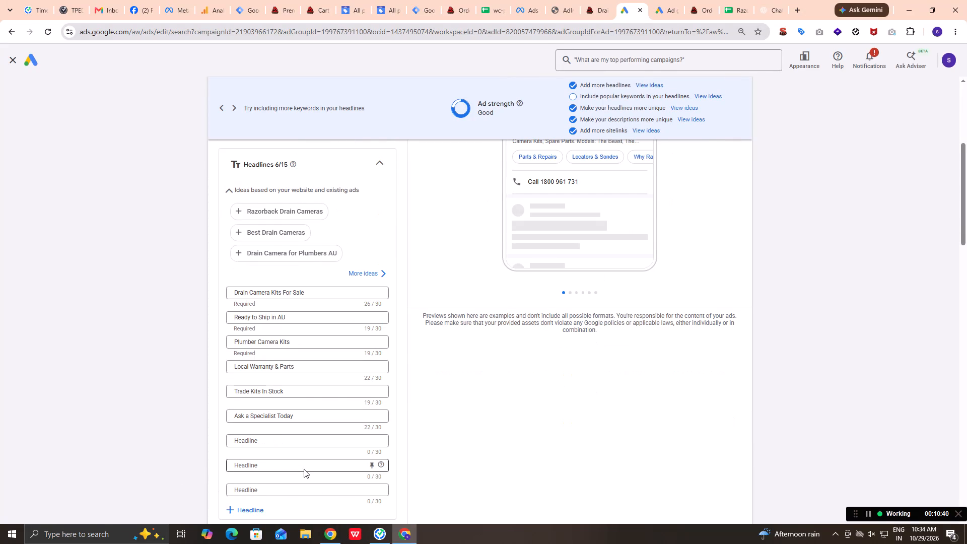
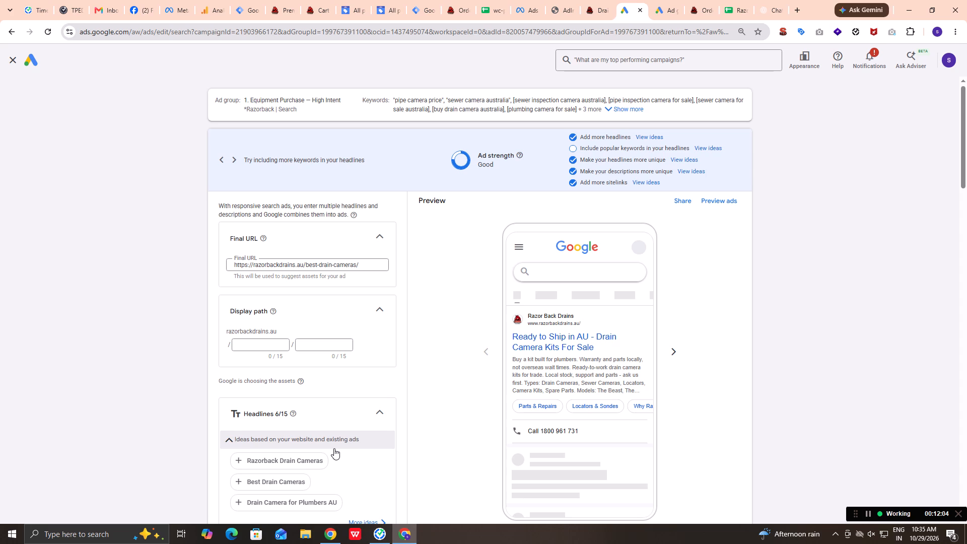
Switch to Meta Ads Manager and close the editor of the "AU - New Sales ad – Copy" ad.
click(517, 14)
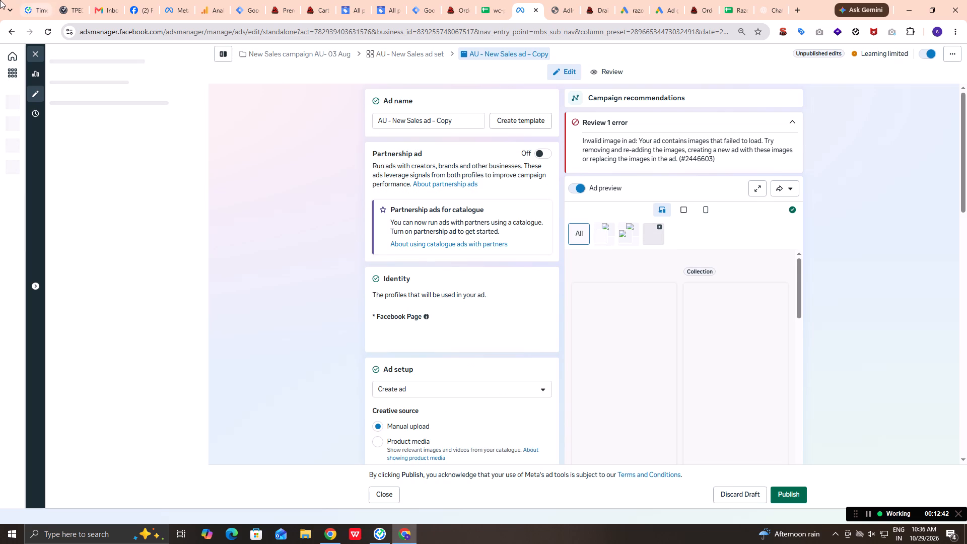
click(31, 51)
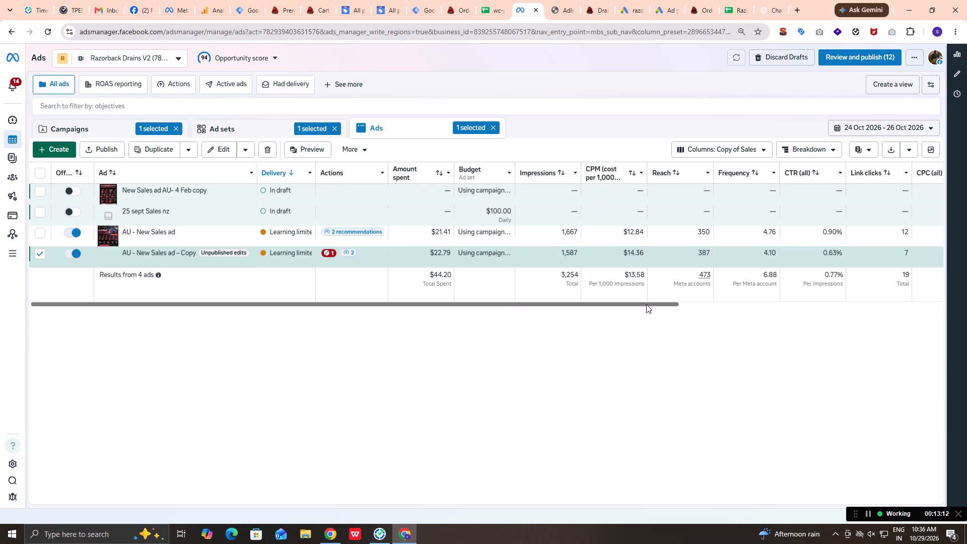
Clear the ad, ad set and campaign selections to list all campaigns of the Razorback Drains V2 account.
drag(646, 304, 704, 302)
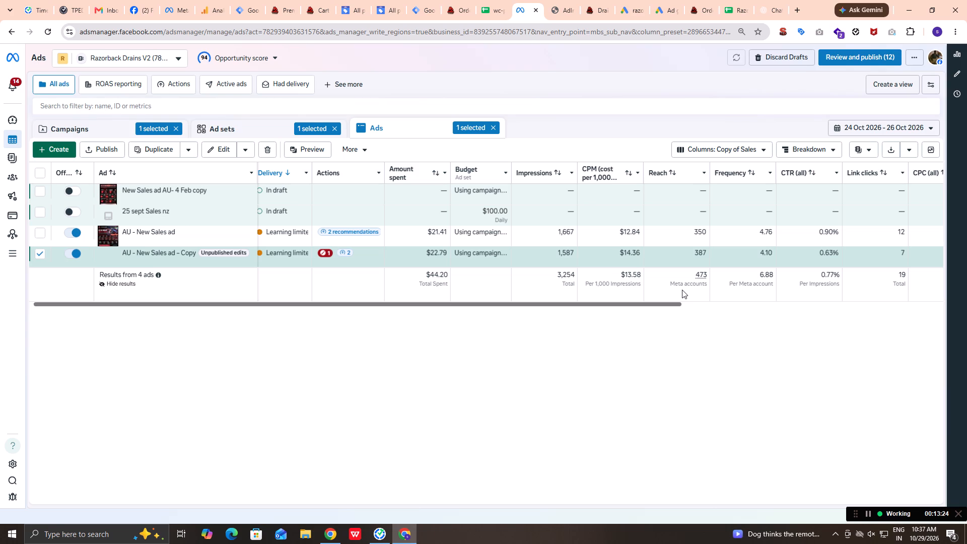
click(497, 131)
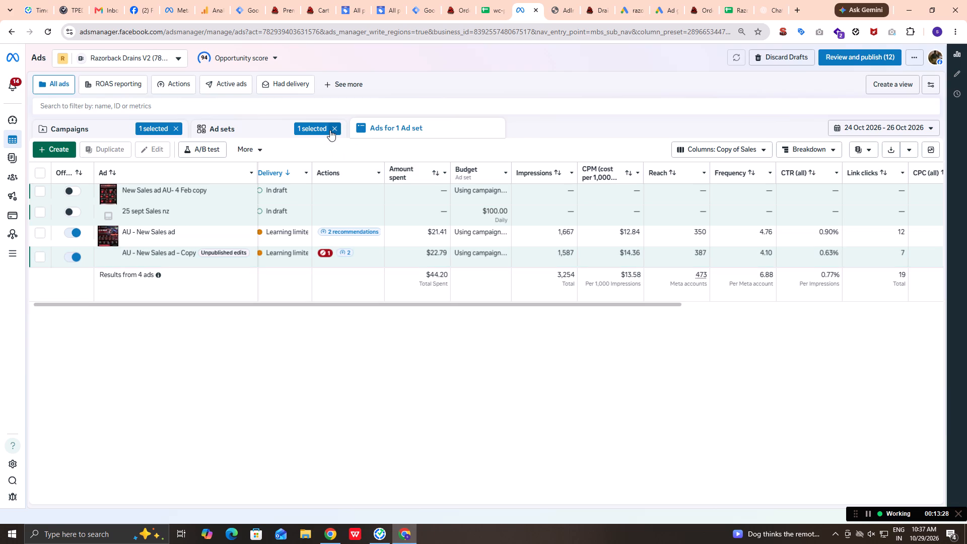
click(335, 130)
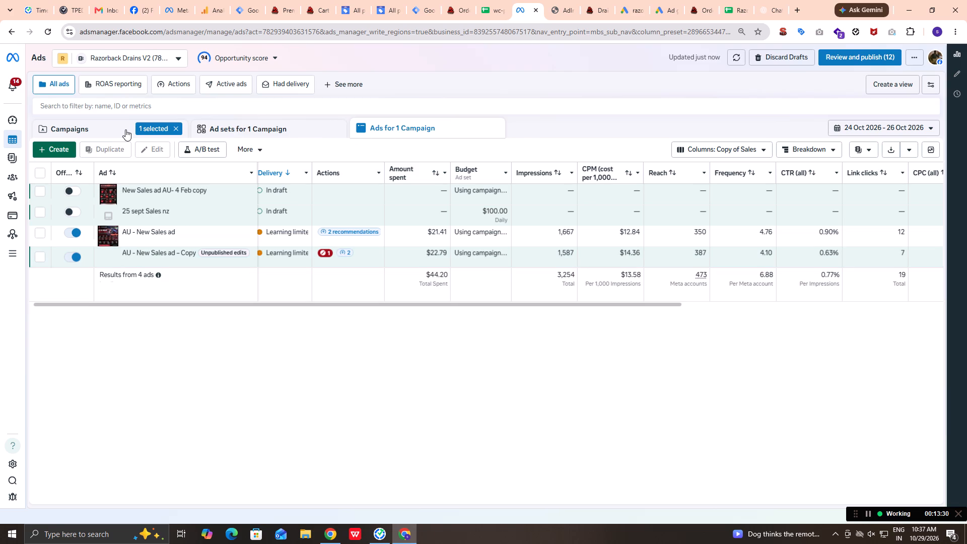
click(125, 129)
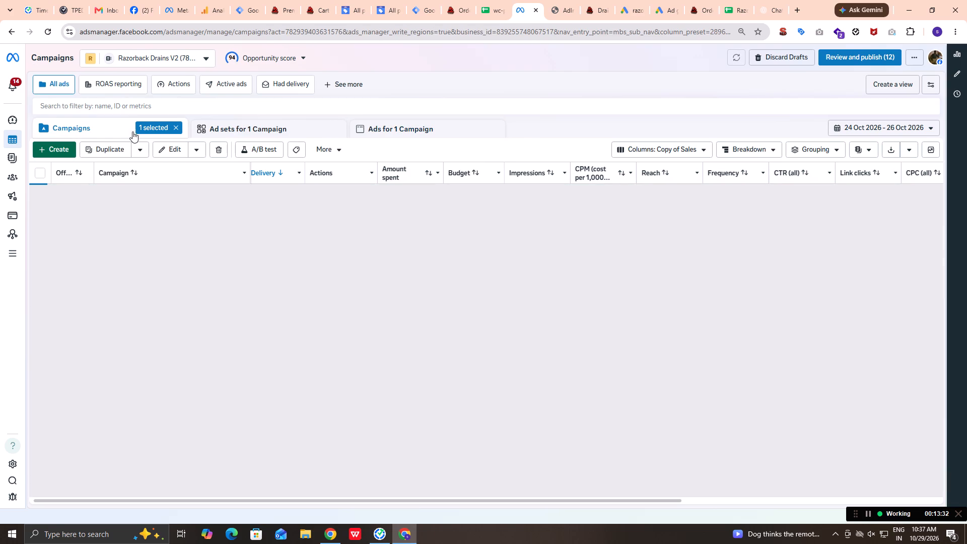
click(176, 125)
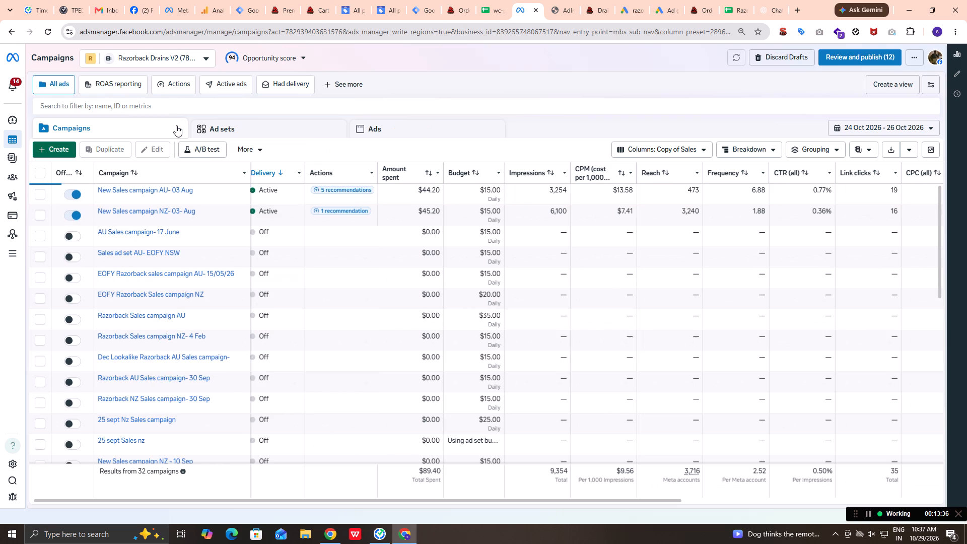
Set the campaign report's date range to 24 Oct 2026 - 29 Oct 2026.
click(858, 127)
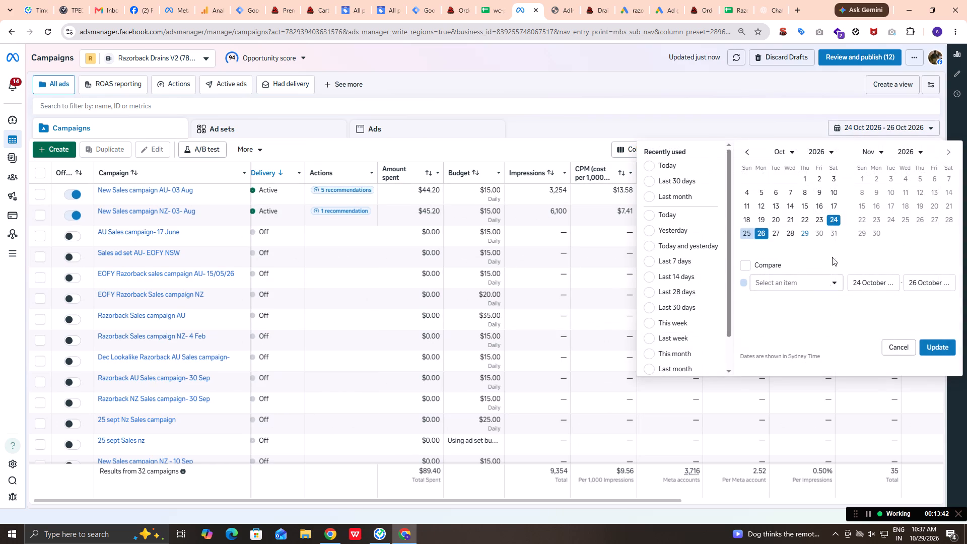
click(835, 221)
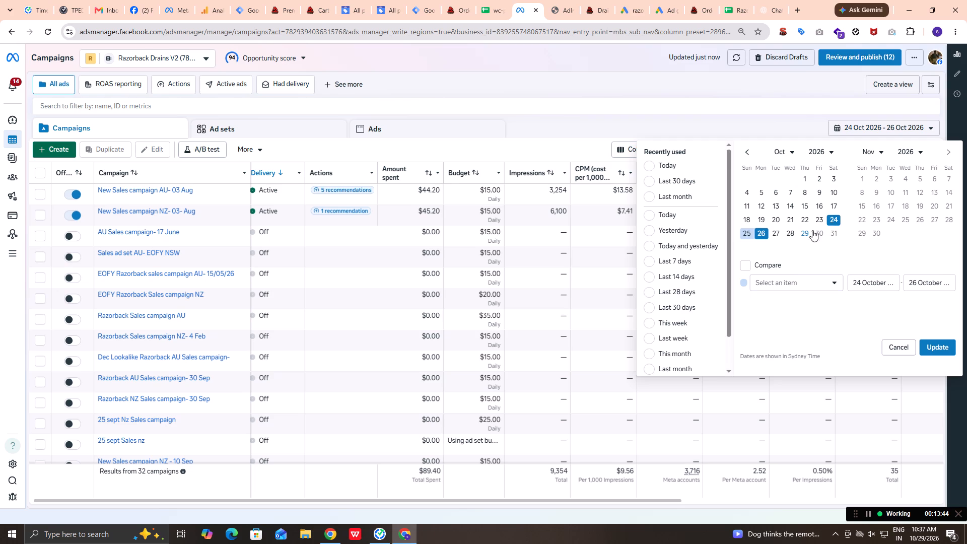
click(806, 233)
click(947, 349)
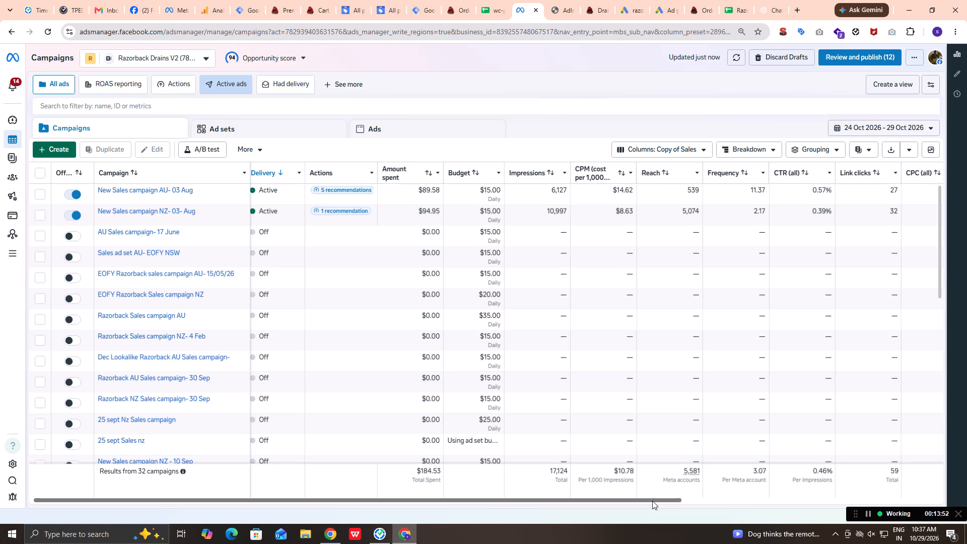
Examine the Meta campaigns' performance columns, from amount spent and impressions through to results, cost per result and clicks.
drag(652, 501, 778, 503)
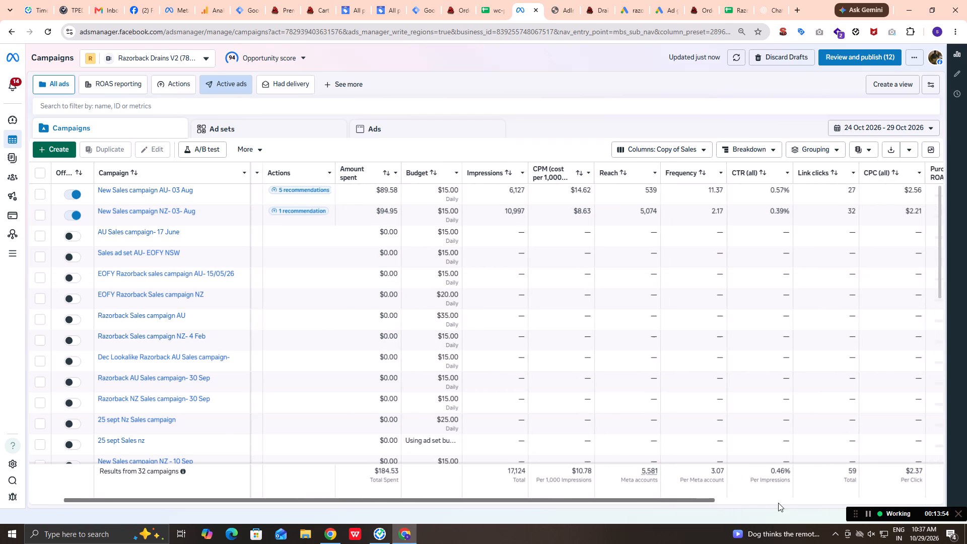
drag(778, 503, 948, 482)
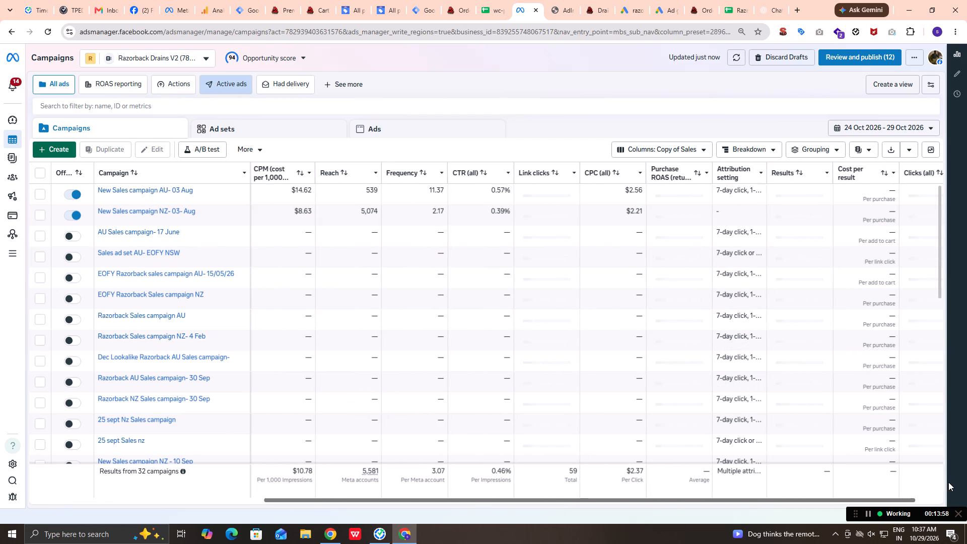
drag(948, 482, 966, 477)
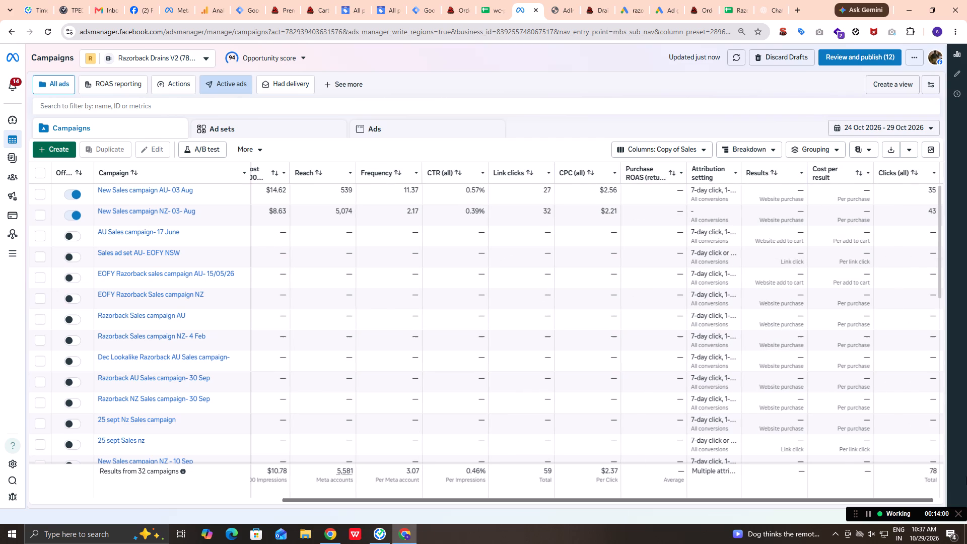
drag(966, 477, 966, 475)
drag(966, 475, 766, 494)
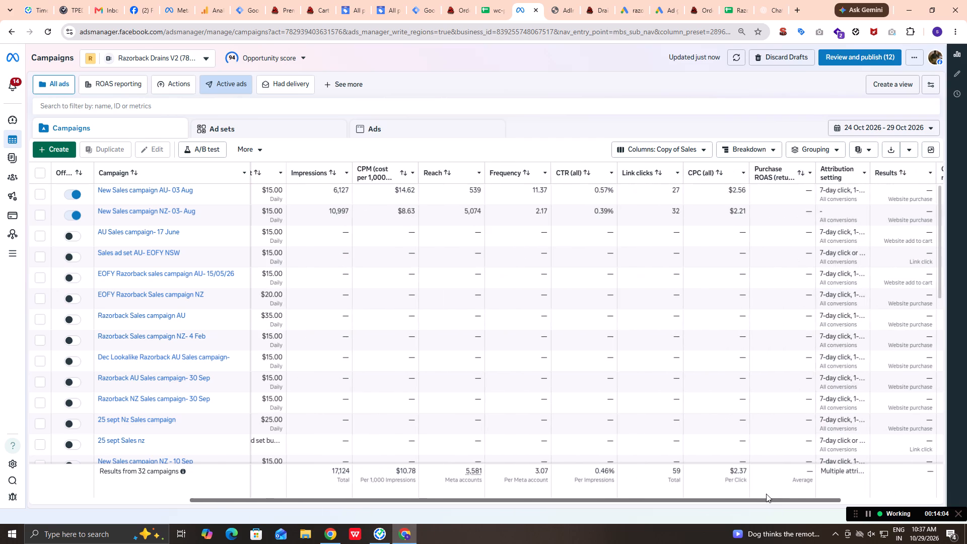
drag(766, 494, 616, 483)
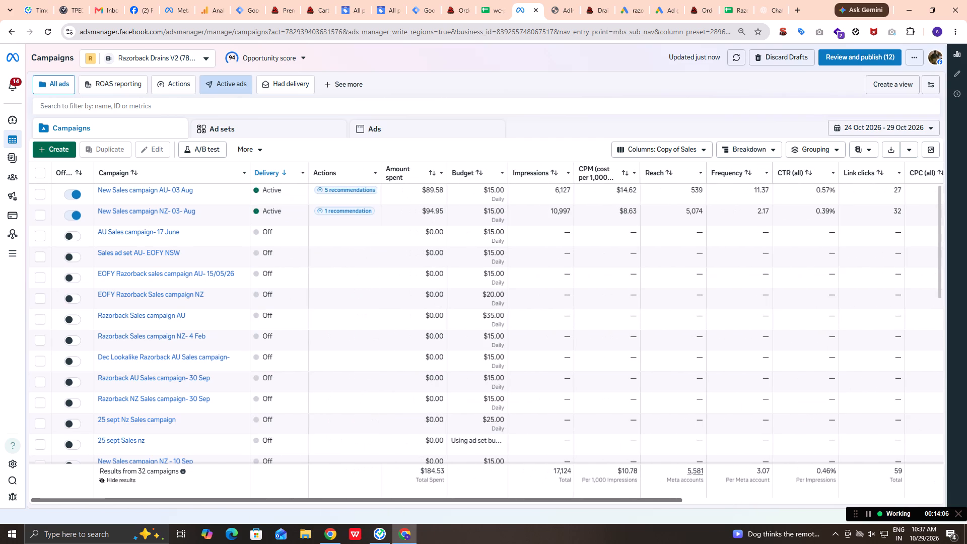
drag(616, 483, 615, 483)
drag(615, 483, 531, 494)
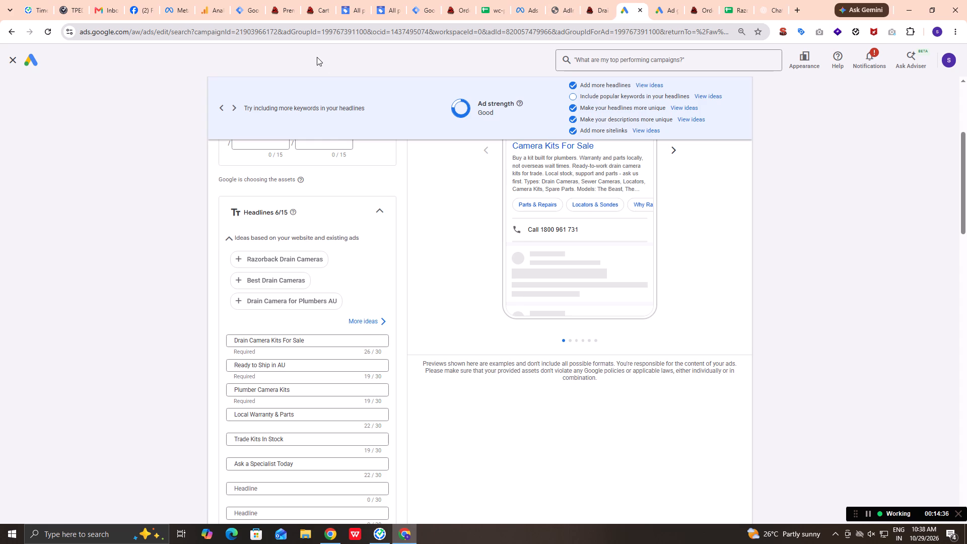
click(340, 536)
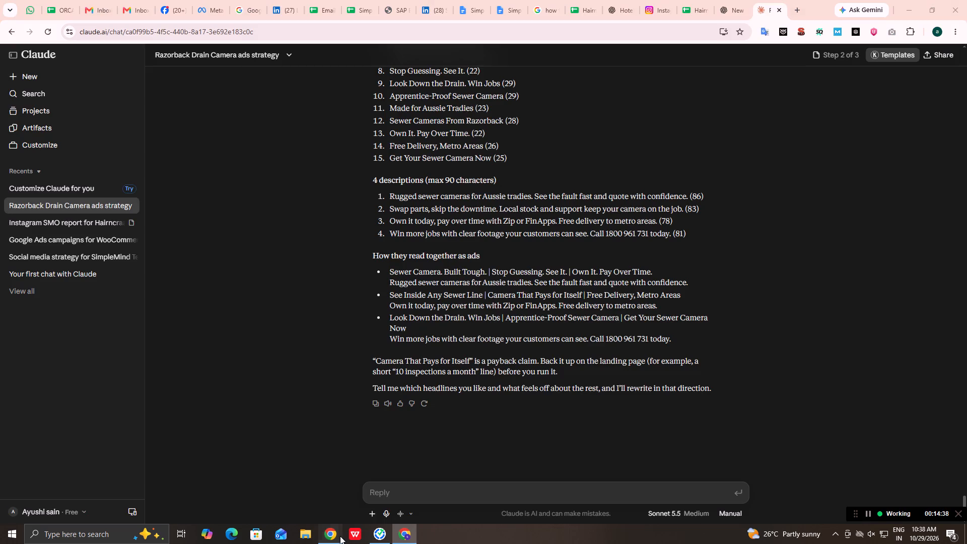
click(406, 533)
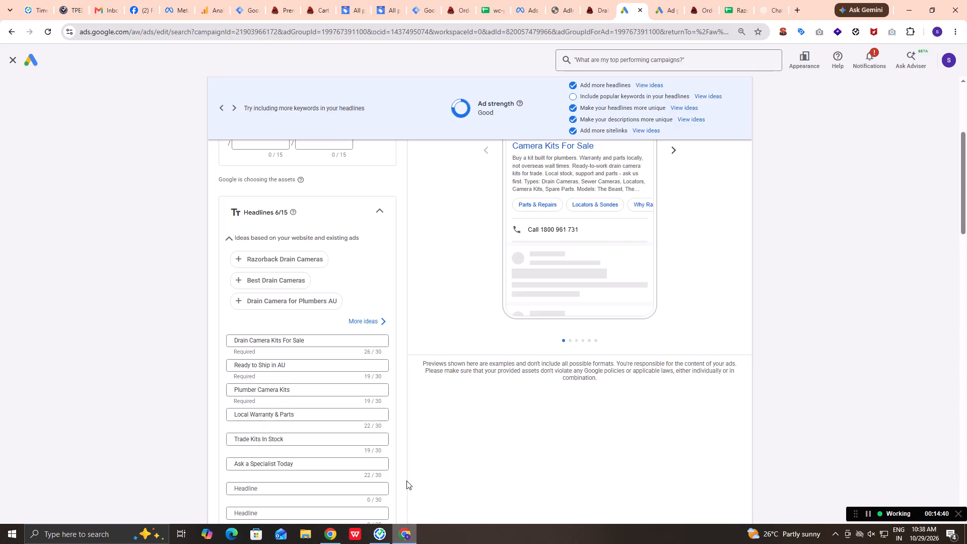
Copy the ad group name "Equipment Purchase — High Intent" from the ad editor's ad group summary.
scroll(344, 331, up, 4)
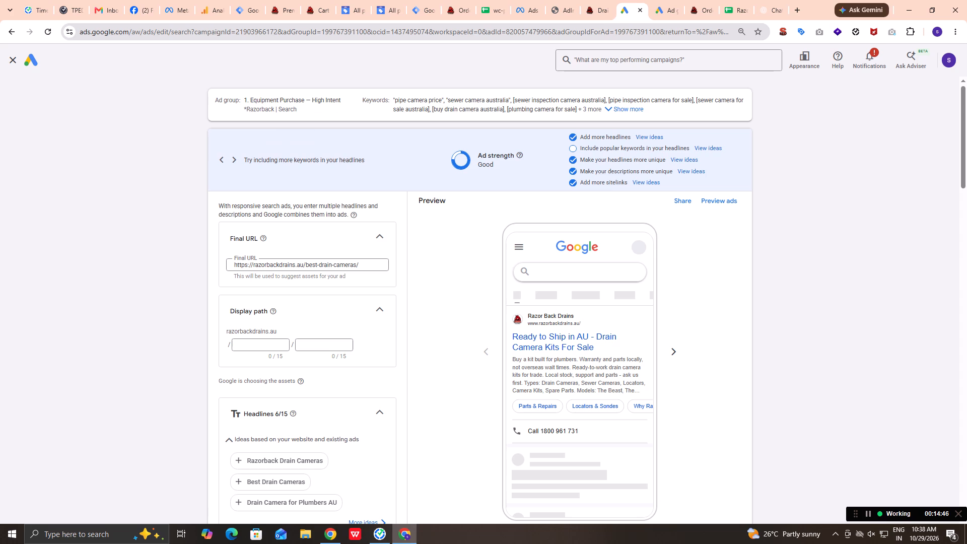
drag(348, 100, 250, 103)
right_click(274, 100)
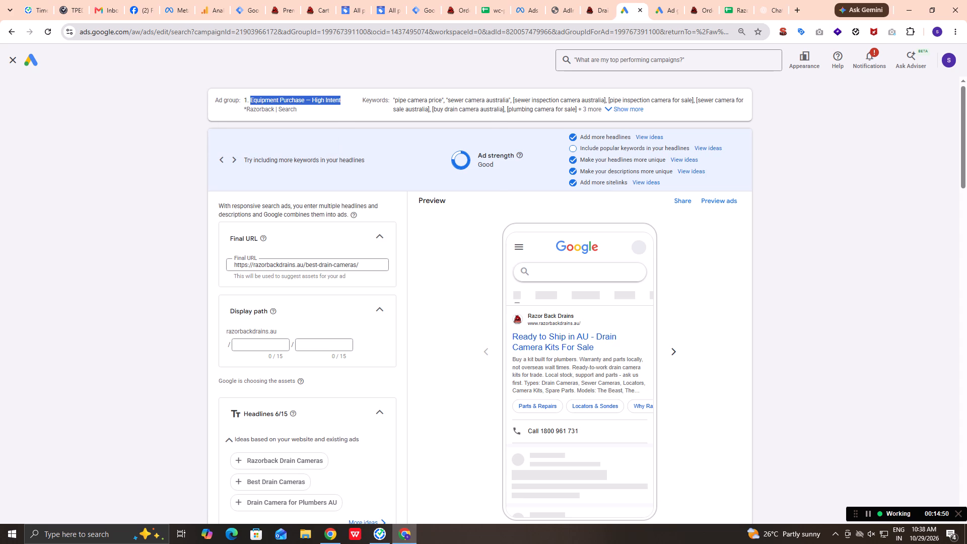
click(311, 112)
Leave the ad editor and rename the ad group to "Equipment Purchase - High Intent", dropping the number prefix and using a plain hyphen.
click(9, 63)
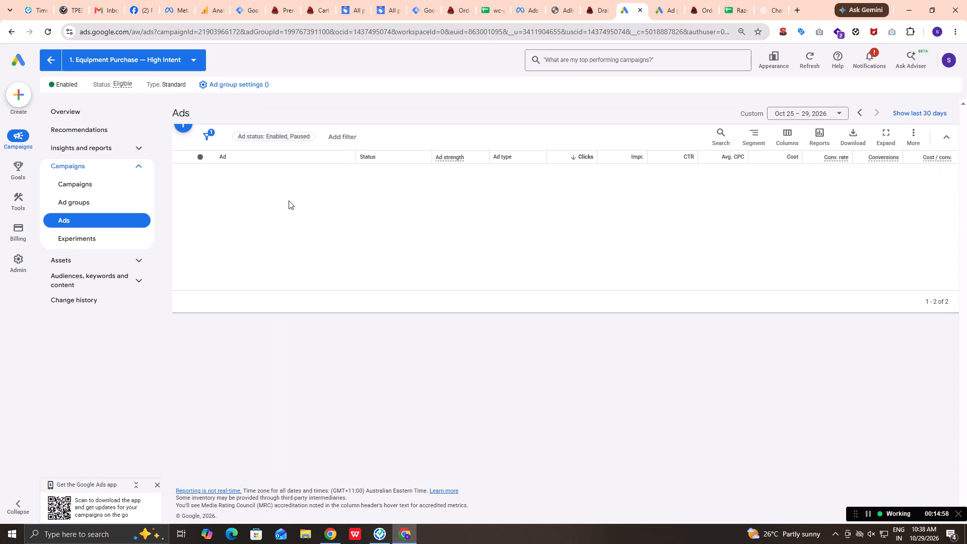
click(106, 198)
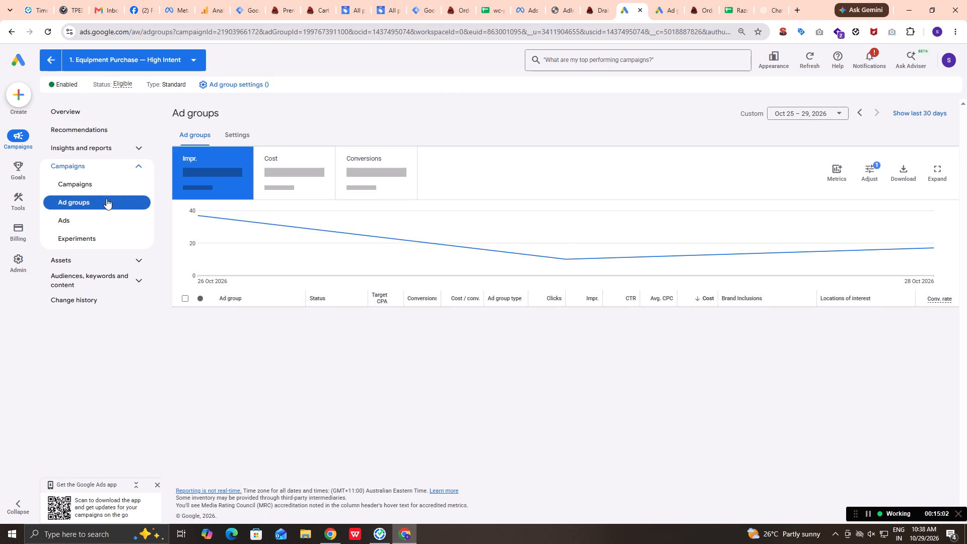
click(273, 343)
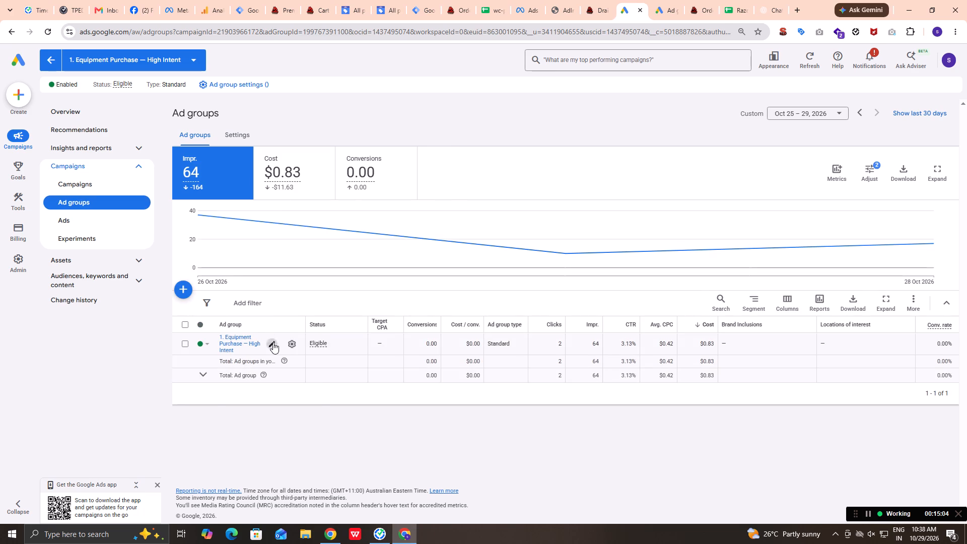
click(263, 363)
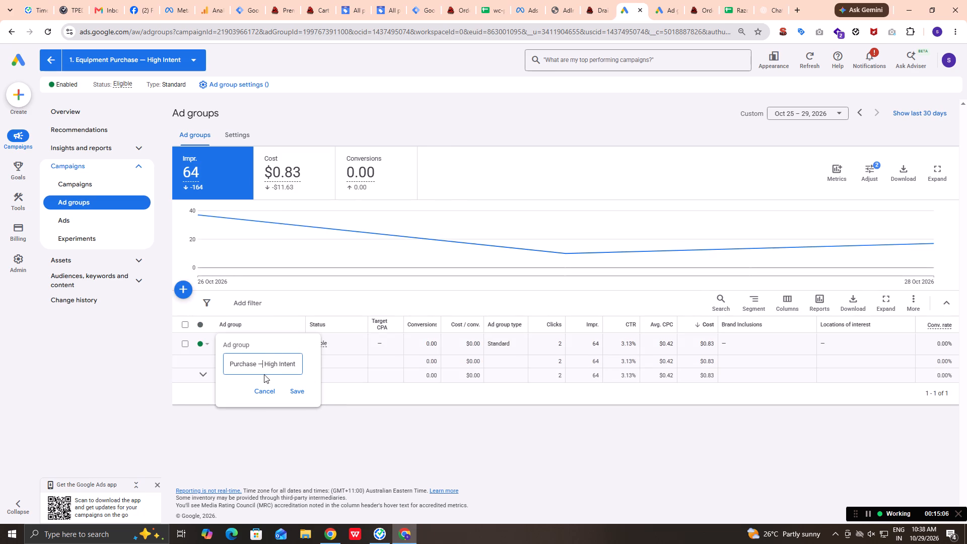
key(BackSpace)
key(minus)
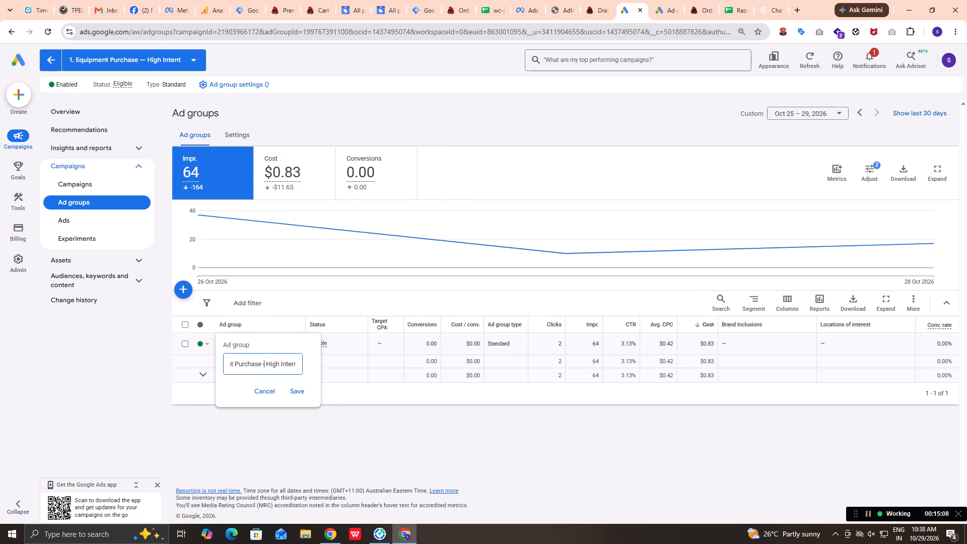
key(Left)
key(Left)
key(Left)
key(Left)
key(Left)
key(Left)
key(Left)
key(Left)
key(Left)
key(Left)
key(Left)
key(Left)
key(Left)
key(Left)
key(Left)
key(Left)
key(Left)
key(Left)
key(Left)
key(Left)
key(Right)
key(Right)
key(Right)
key(Right)
key(Right)
key(Left)
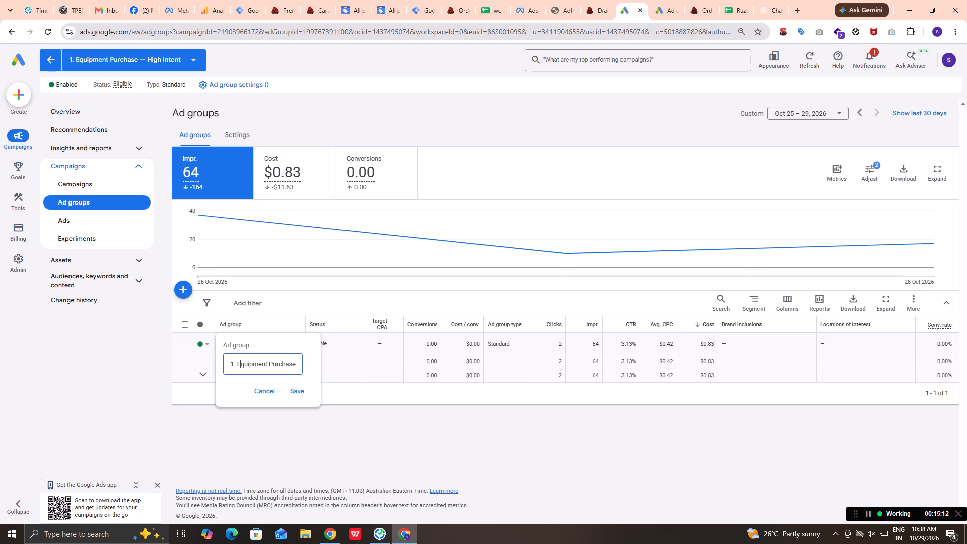
key(Left)
key(BackSpace)
key(BackSpace)
key(BackSpace)
key(BackSpace)
key(BackSpace)
key(BackSpace)
key(BackSpace)
key(BackSpace)
key(BackSpace)
key(BackSpace)
key(BackSpace)
key(Return)
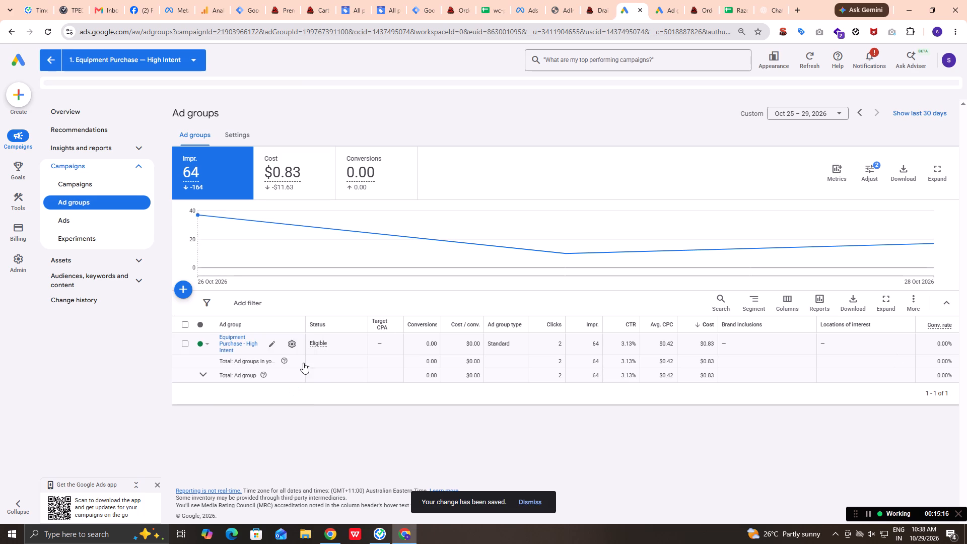
click(84, 219)
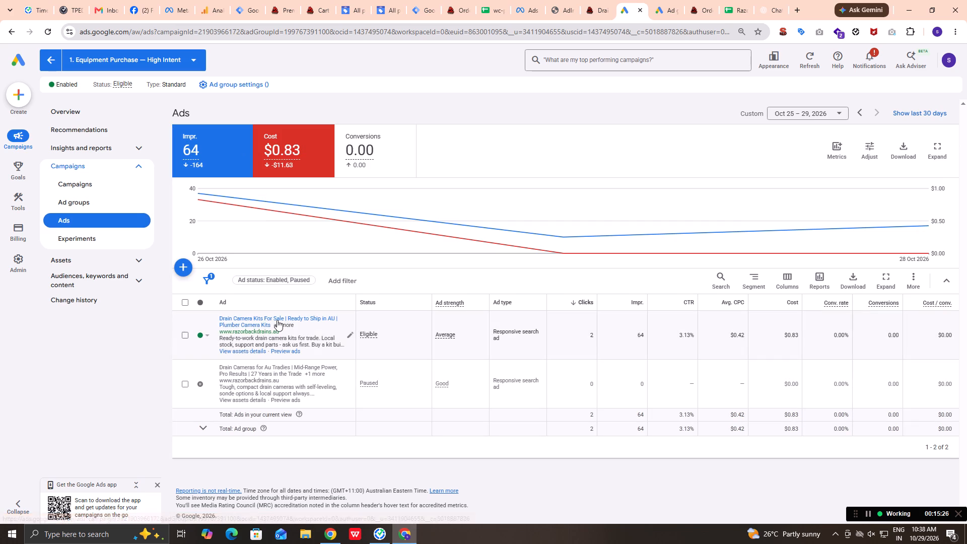
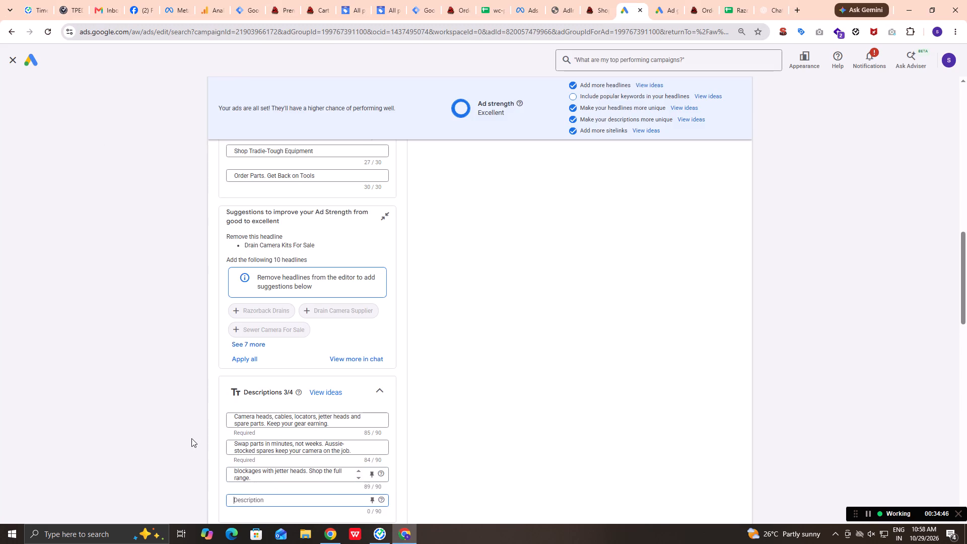
Review the ad's description suggestions, images, business name, business logo and sitelinks down to the end of the form.
scroll(237, 461, down, 2)
scroll(363, 469, down, 1)
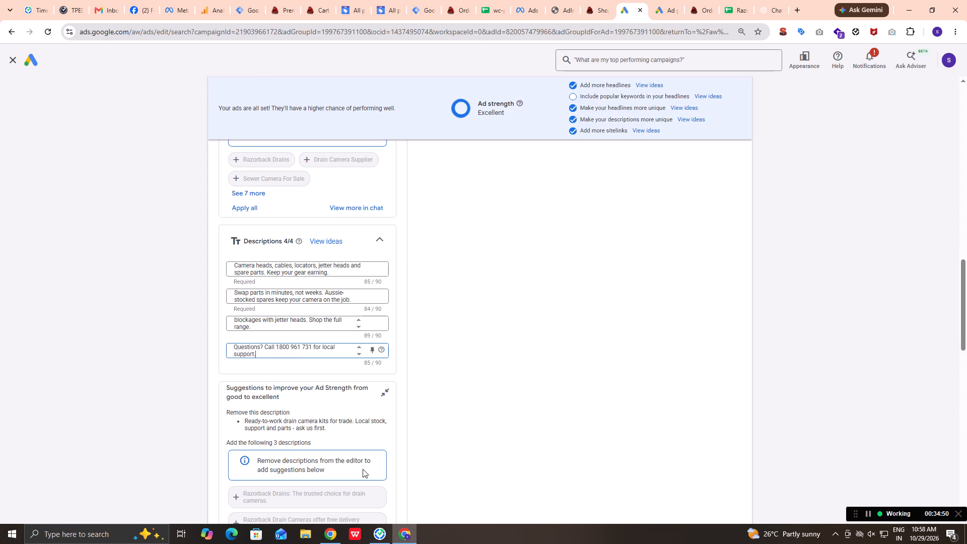
scroll(363, 469, down, 1)
scroll(363, 469, up, 1)
scroll(363, 469, down, 6)
scroll(363, 469, up, 2)
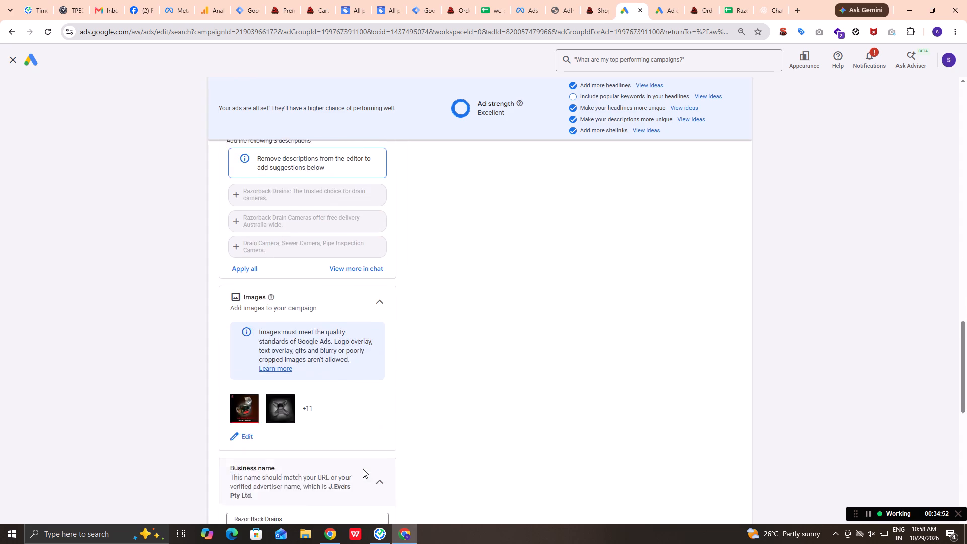
scroll(301, 483, down, 5)
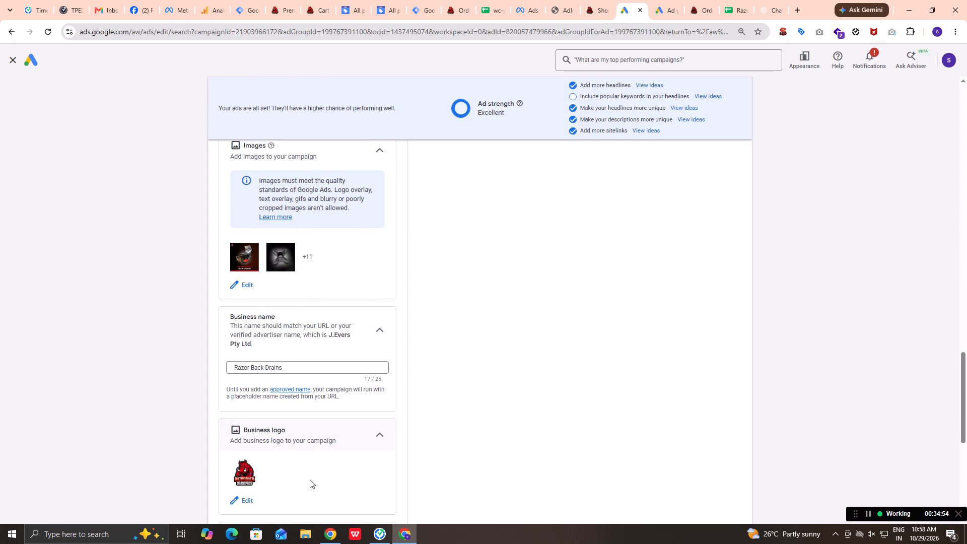
scroll(252, 498, down, 2)
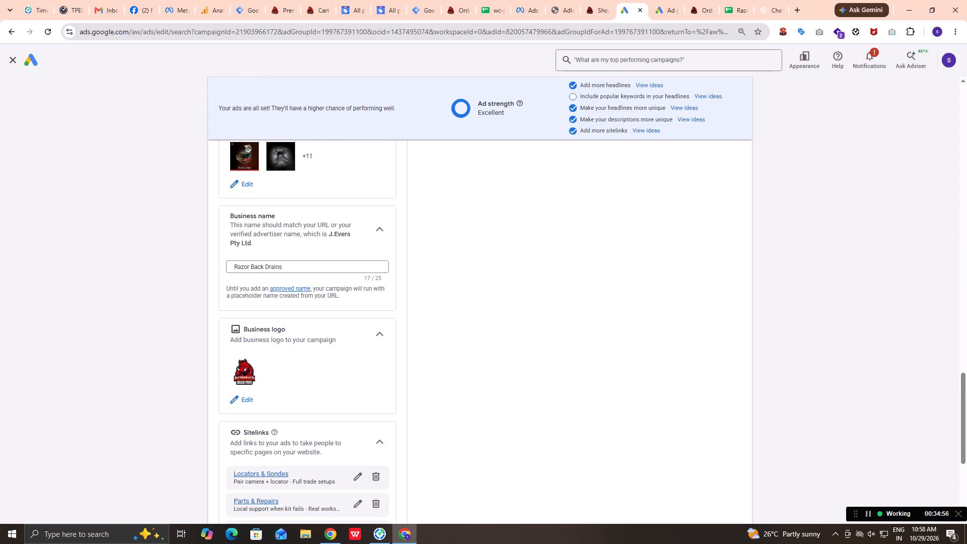
scroll(255, 483, up, 1)
scroll(255, 483, down, 2)
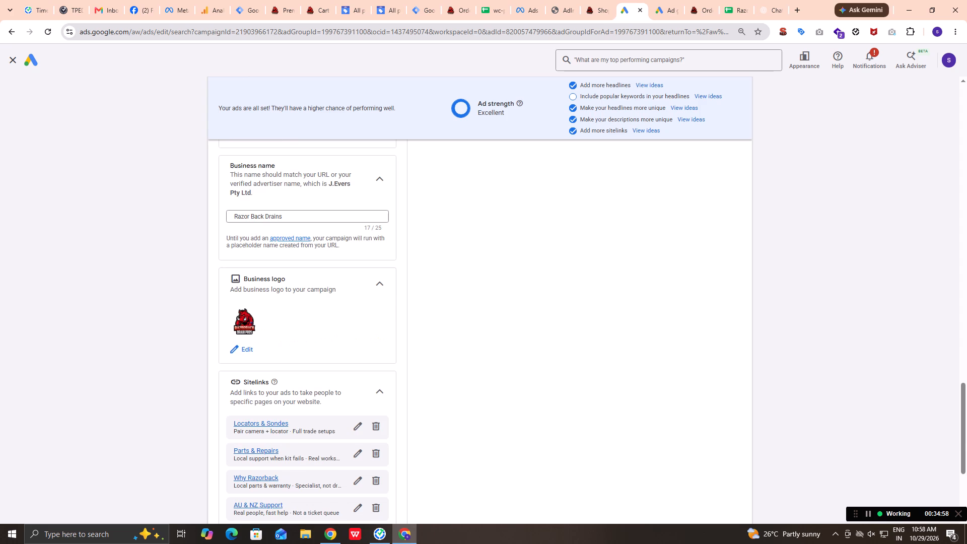
scroll(255, 483, down, 2)
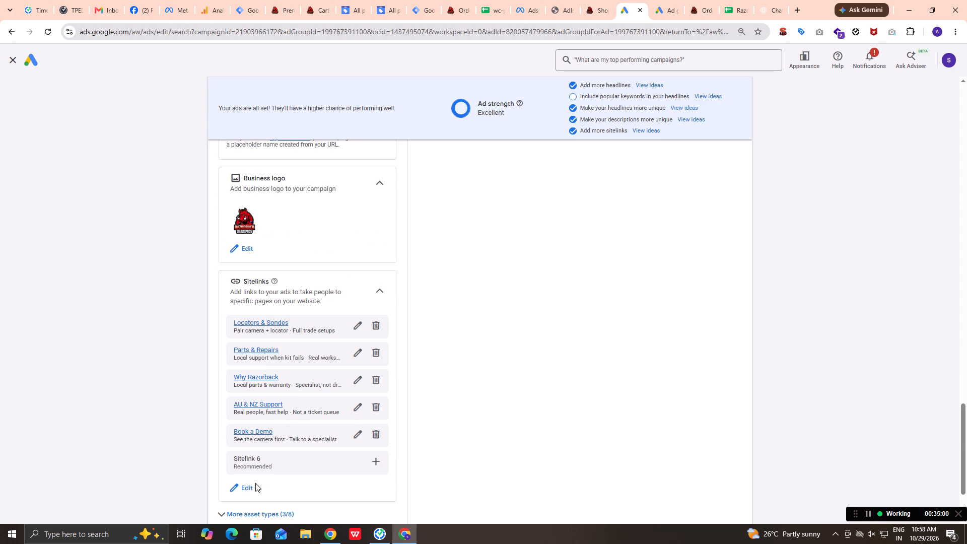
scroll(255, 483, down, 2)
Save the edited Equipment Purchase - High Intent ad.
click(248, 484)
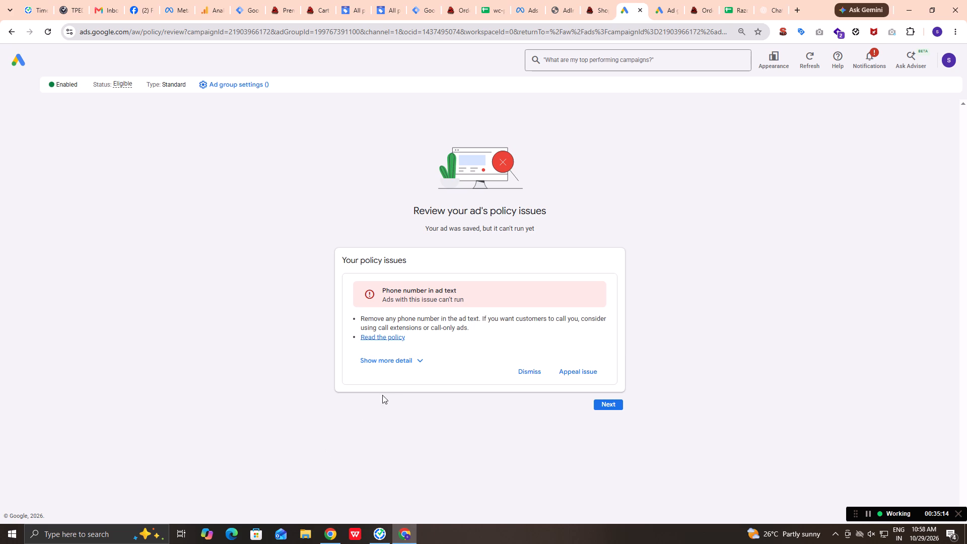
Examine the details and appeal options for the ad's "Phone number in ad text" policy issue, without submitting an appeal.
click(407, 364)
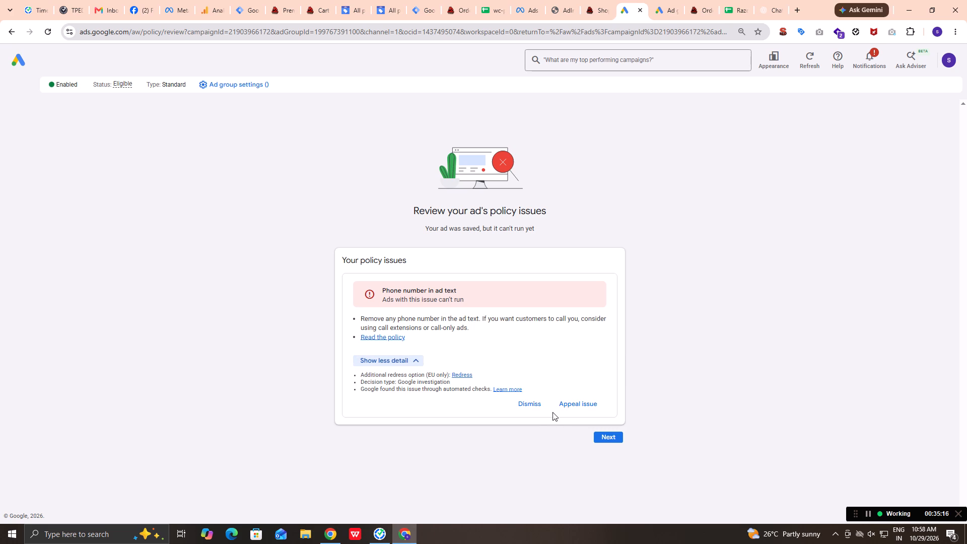
click(573, 405)
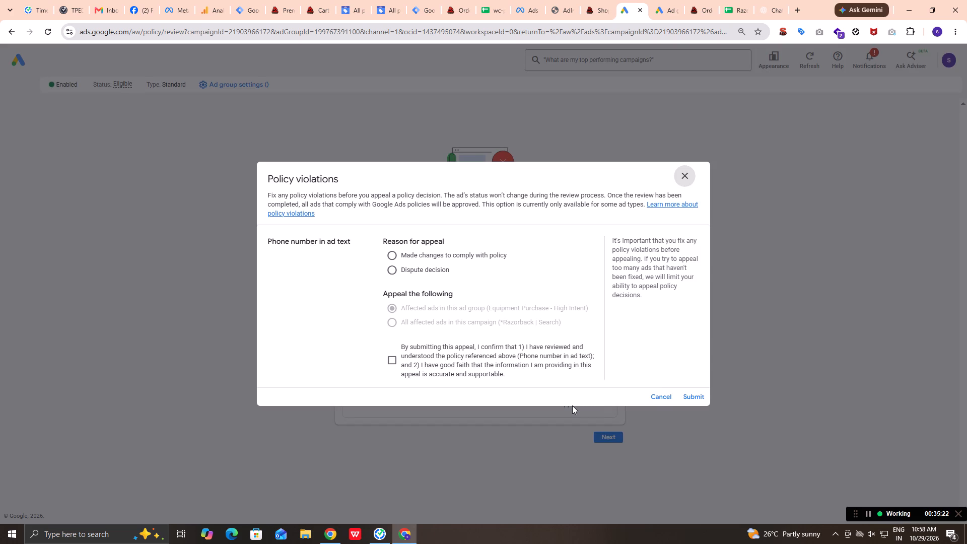
click(663, 397)
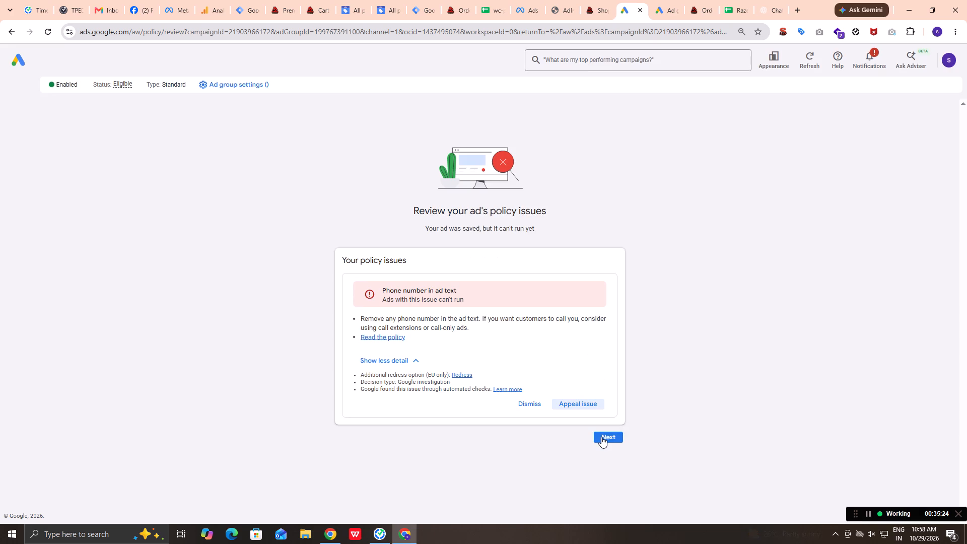
Return to the ad editor and check which ad text the phone number policy violation concerns.
click(10, 34)
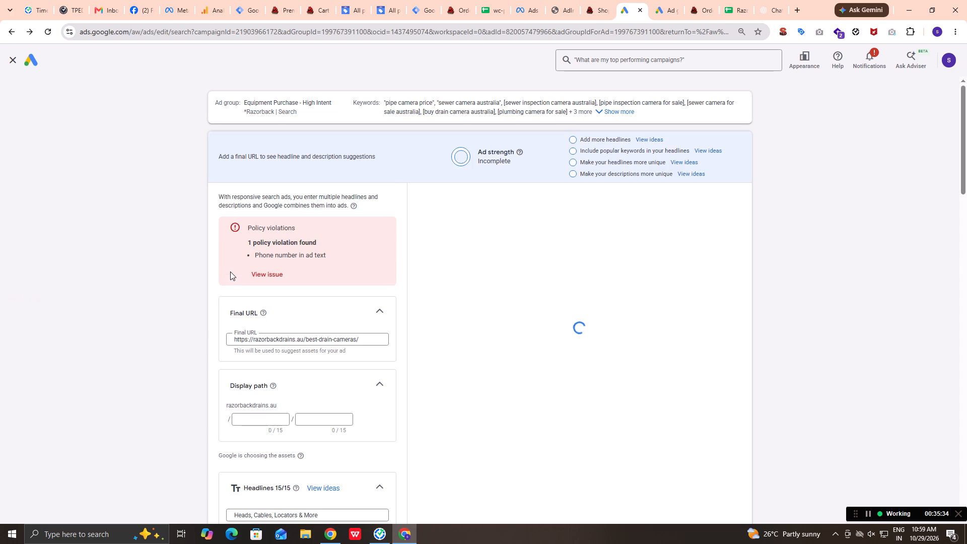
click(265, 274)
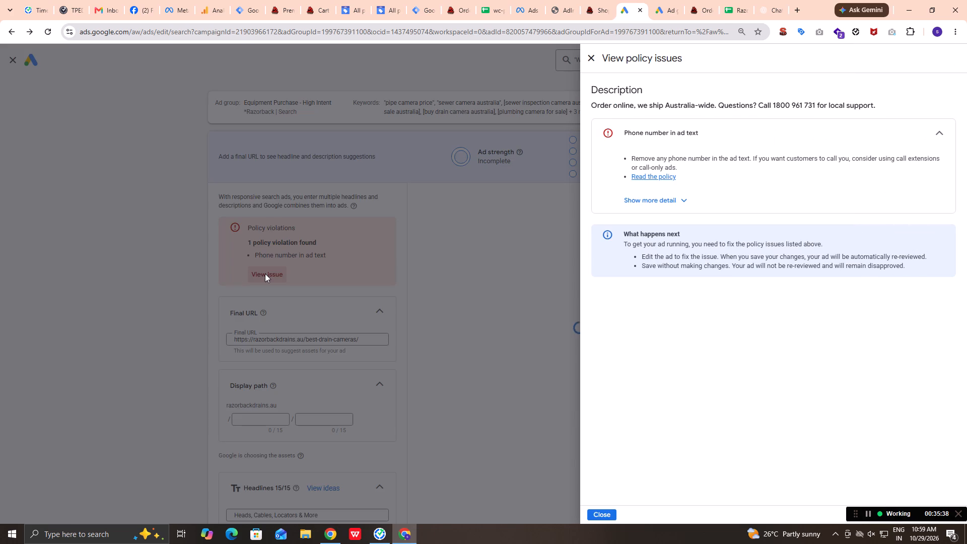
click(584, 58)
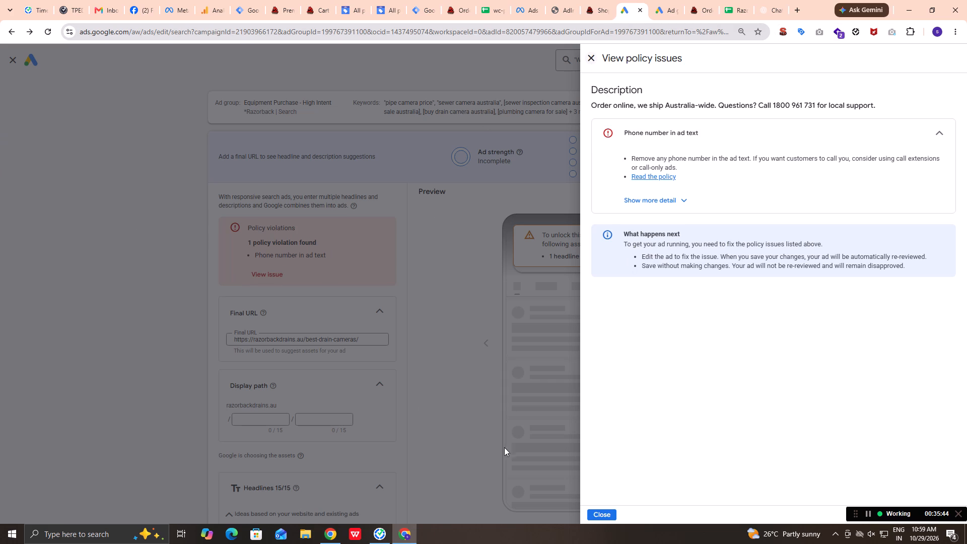
click(612, 515)
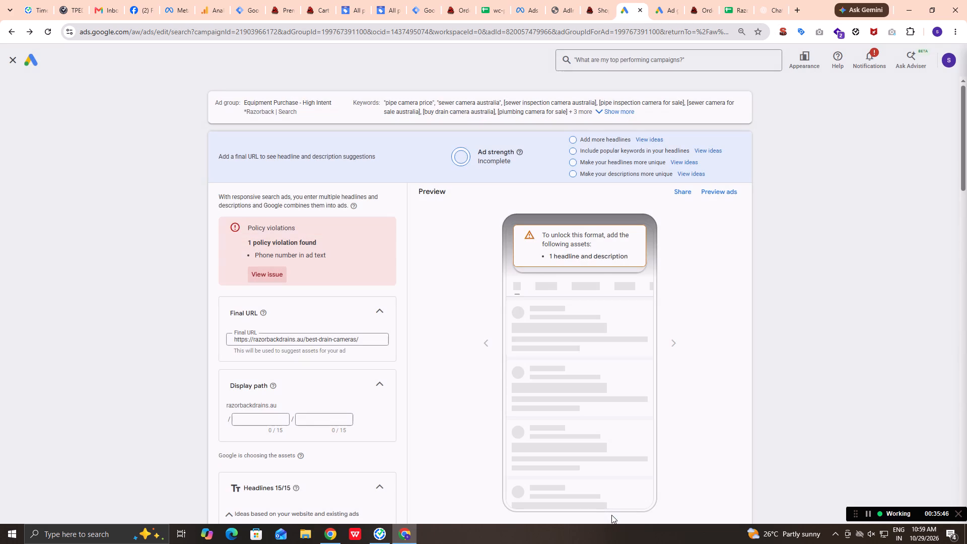
In the flagged fourth description, replace the phone number with "now" so it reads "Call now for local support.".
scroll(364, 470, down, 7)
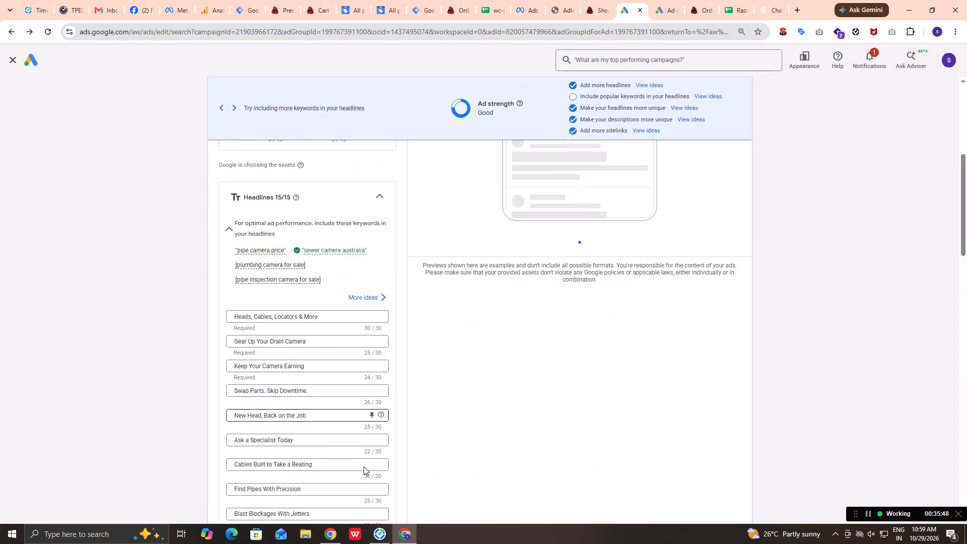
scroll(365, 463, down, 6)
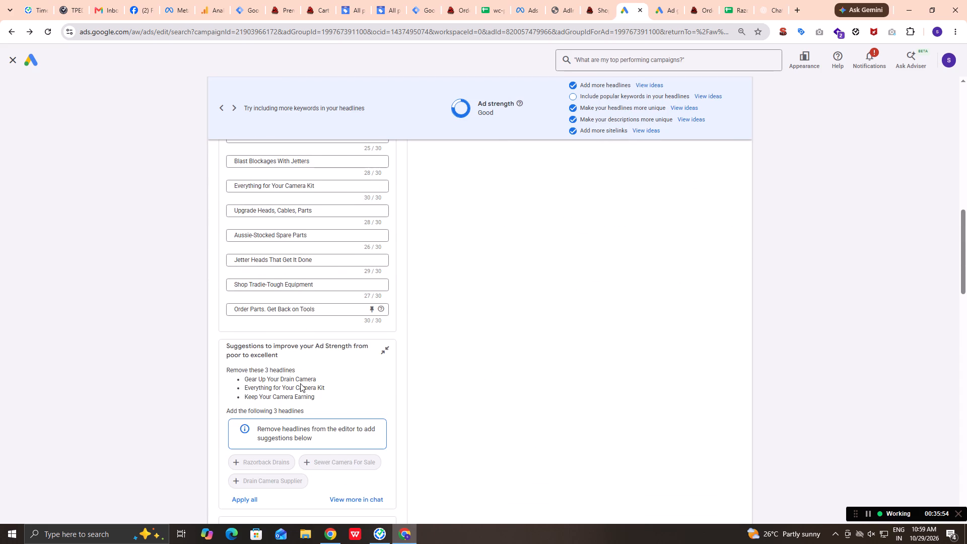
scroll(300, 383, down, 1)
scroll(300, 383, up, 1)
scroll(300, 383, down, 1)
scroll(343, 444, down, 5)
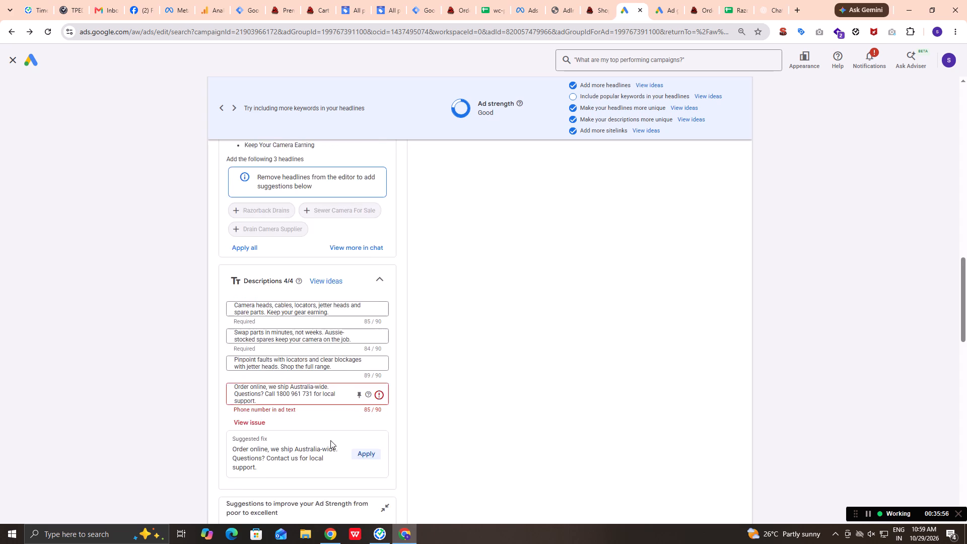
drag(312, 346, 277, 343)
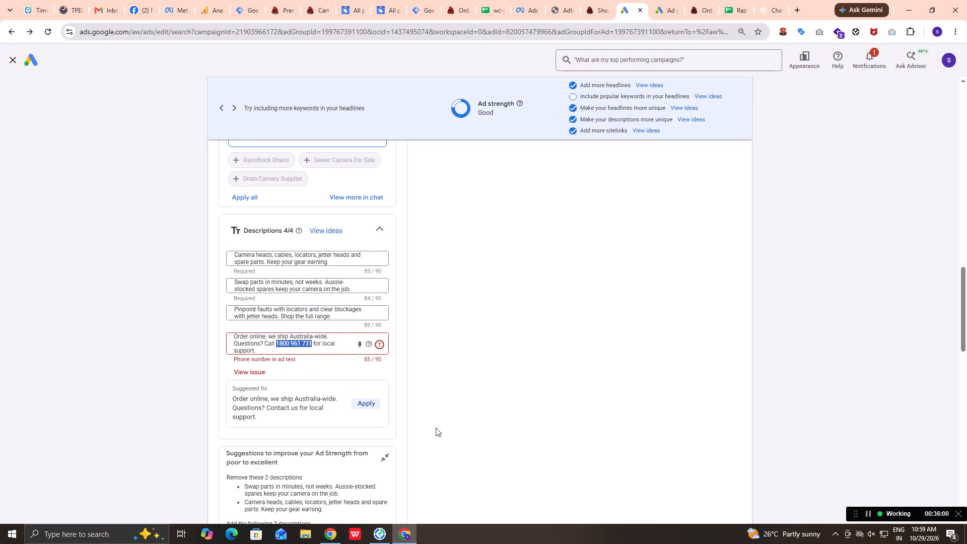
key(BackSpace)
text(now)
scroll(248, 420, down, 2)
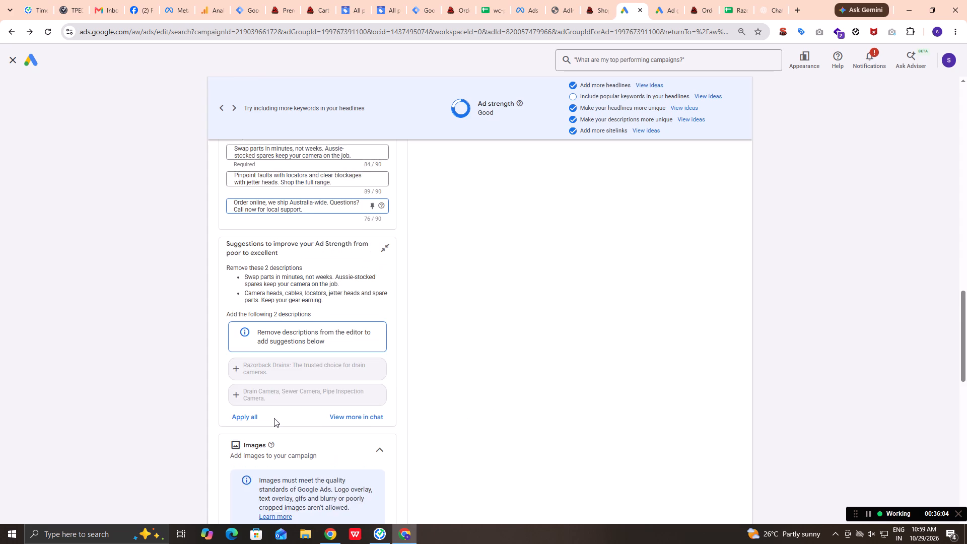
Save the corrected Equipment Purchase - High Intent ad.
scroll(289, 410, down, 4)
scroll(298, 404, up, 2)
scroll(298, 404, down, 1)
scroll(298, 404, up, 1)
scroll(298, 404, down, 10)
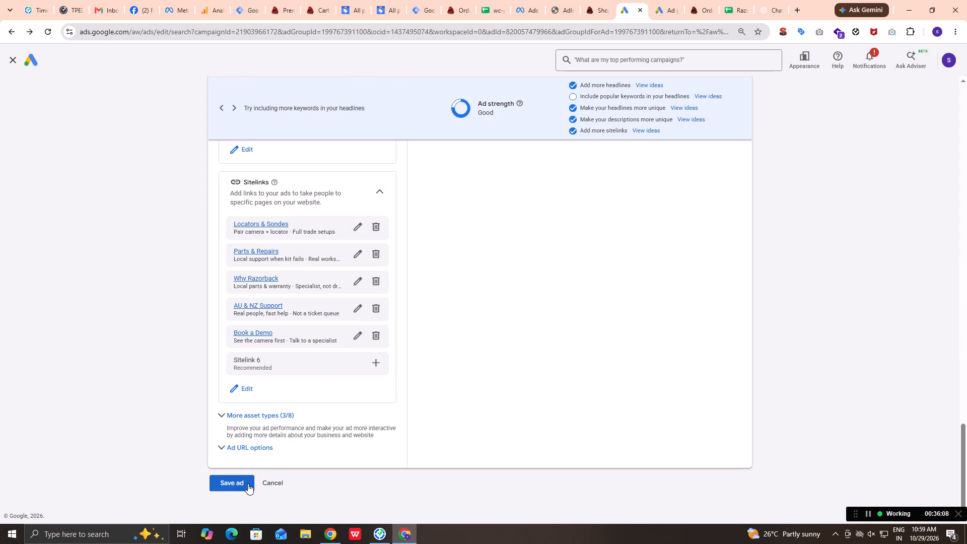
click(248, 484)
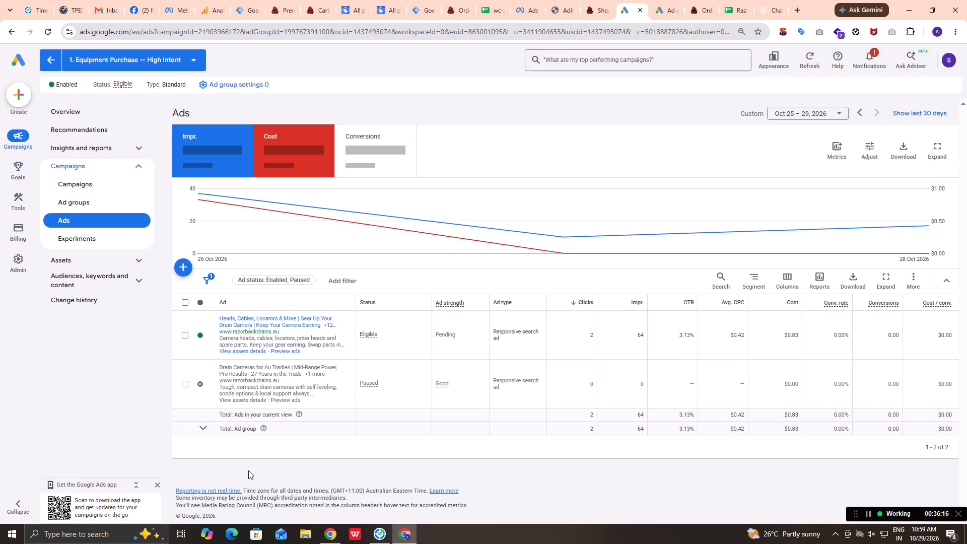
Switch to the Sewer Camera ad group and open its enabled responsive search ad with the phone number policy issue for editing.
click(99, 208)
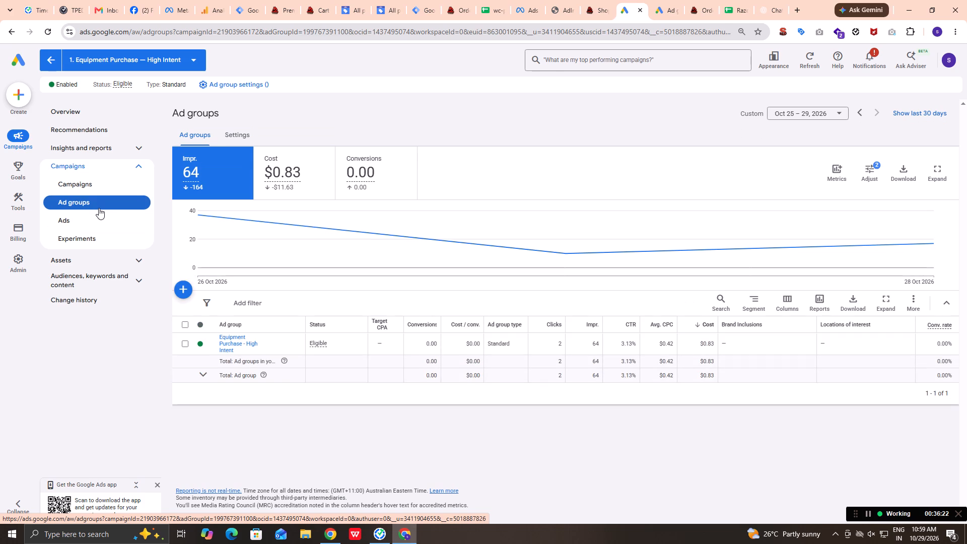
click(190, 61)
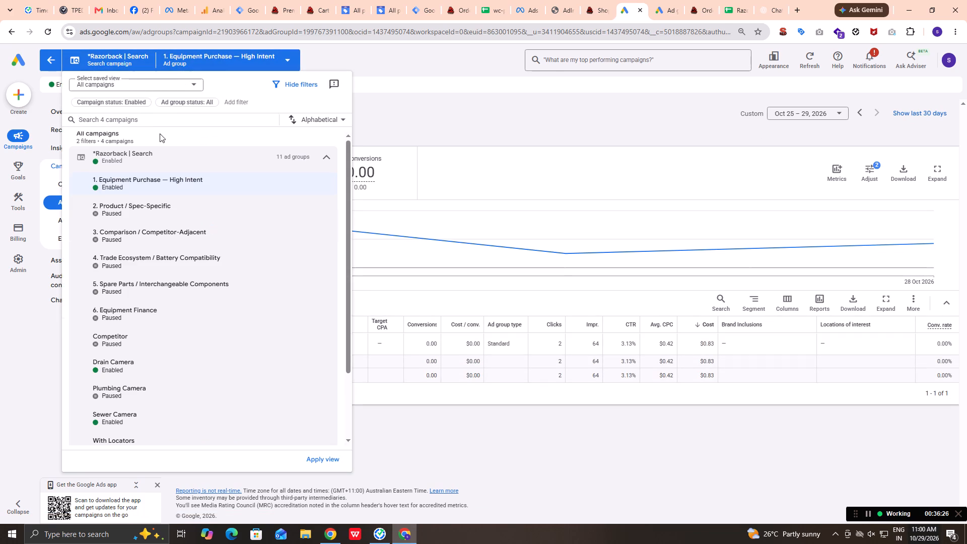
scroll(150, 375, down, 1)
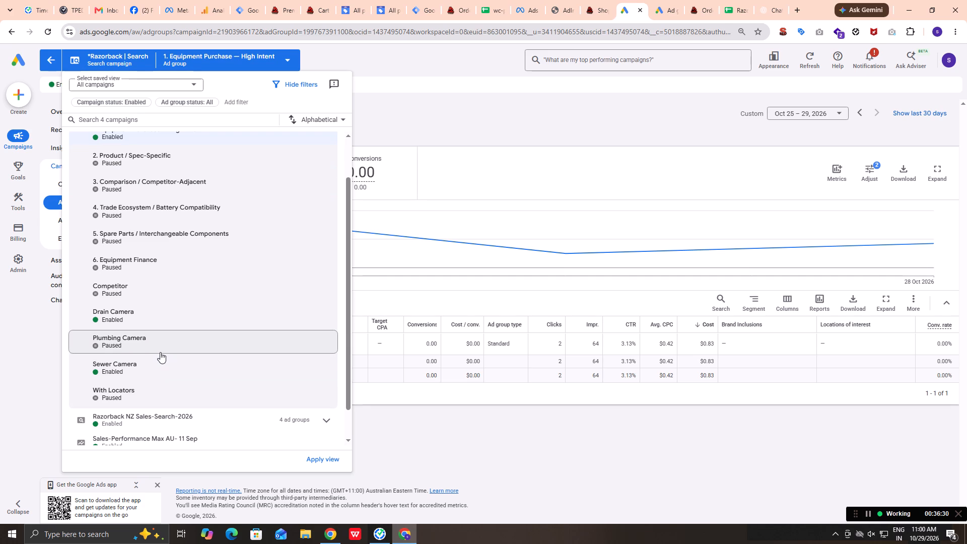
click(152, 374)
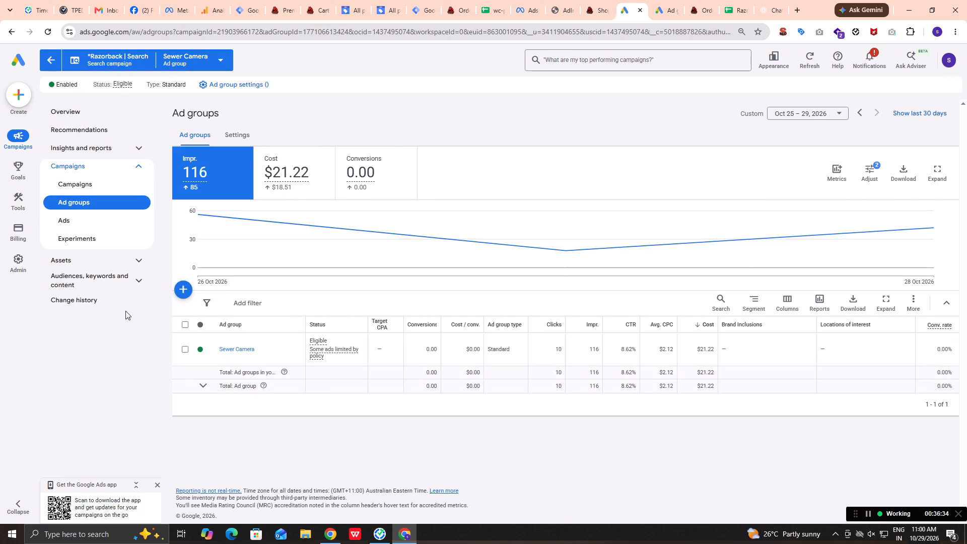
click(85, 219)
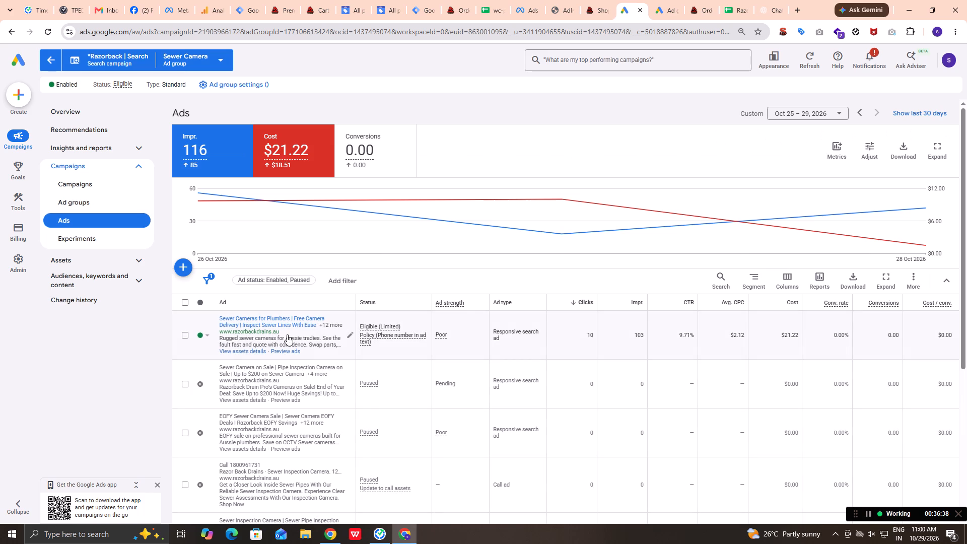
click(354, 333)
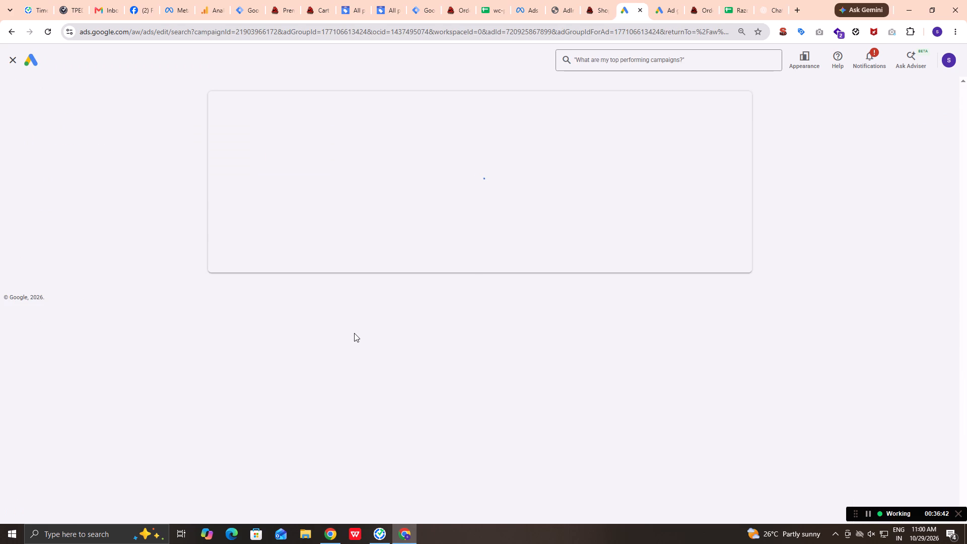
Replace the flagged phone number headline in the Sewer Camera ad with "Call Now for Know More!".
scroll(270, 440, down, 2)
scroll(270, 440, up, 1)
scroll(270, 440, down, 1)
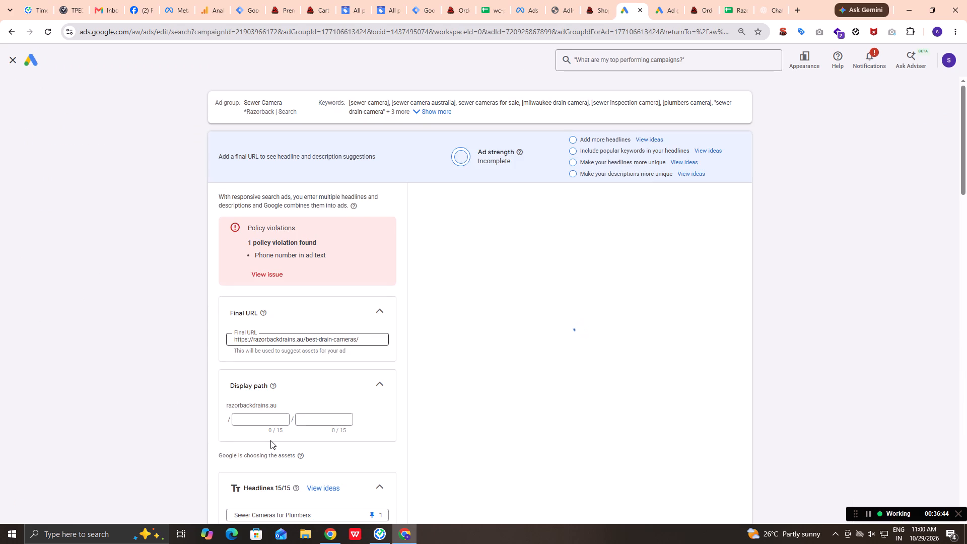
scroll(270, 440, down, 2)
scroll(270, 440, up, 1)
scroll(270, 440, down, 3)
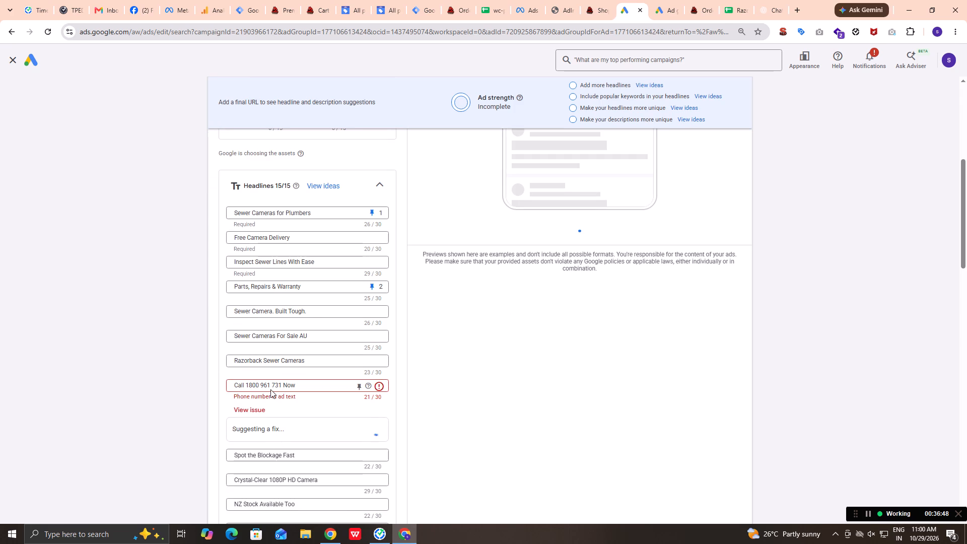
drag(281, 385, 235, 379)
key(BackSpace)
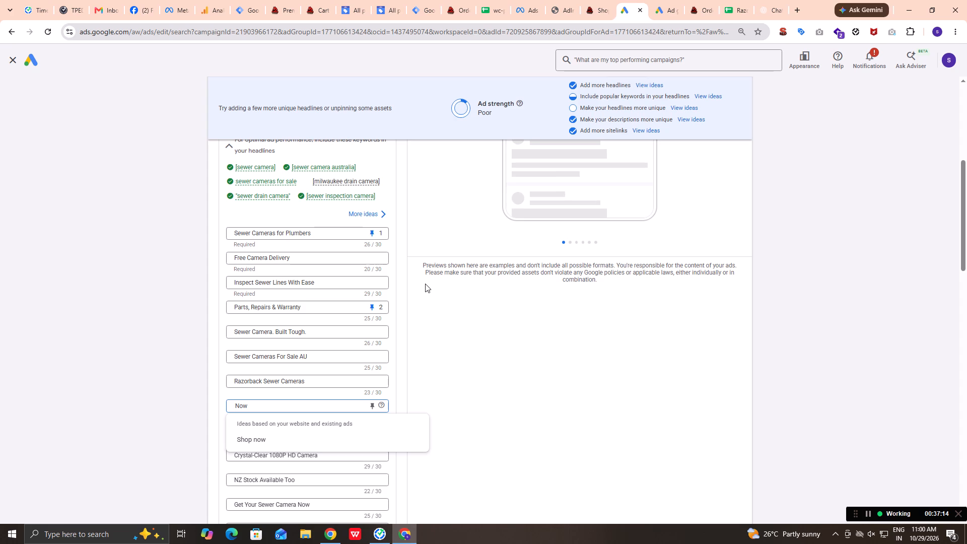
key(shift+c)
text(all)
key(Right)
key(Right)
key(Right)
key(Right)
key(Right)
key(Right)
key(Right)
key(Right)
key(Right)
key(Right)
key(Right)
key(Right)
key(Right)
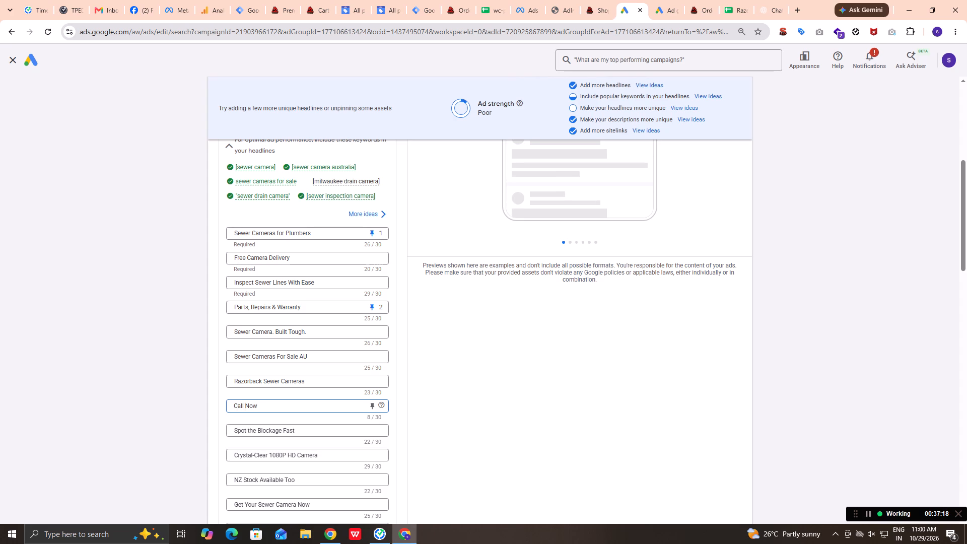
key(space)
text(for)
key(space)
text(Know more)
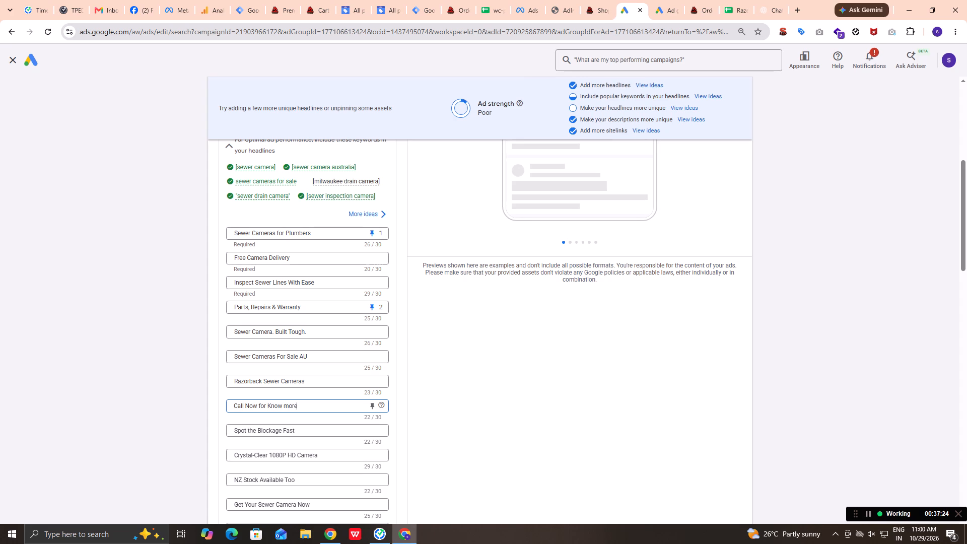
key(shift+exclam)
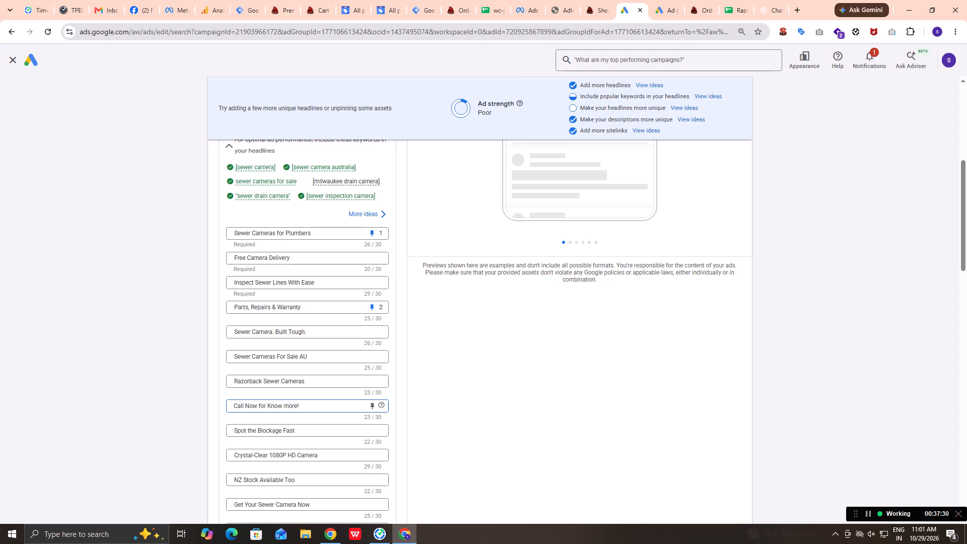
click(287, 404)
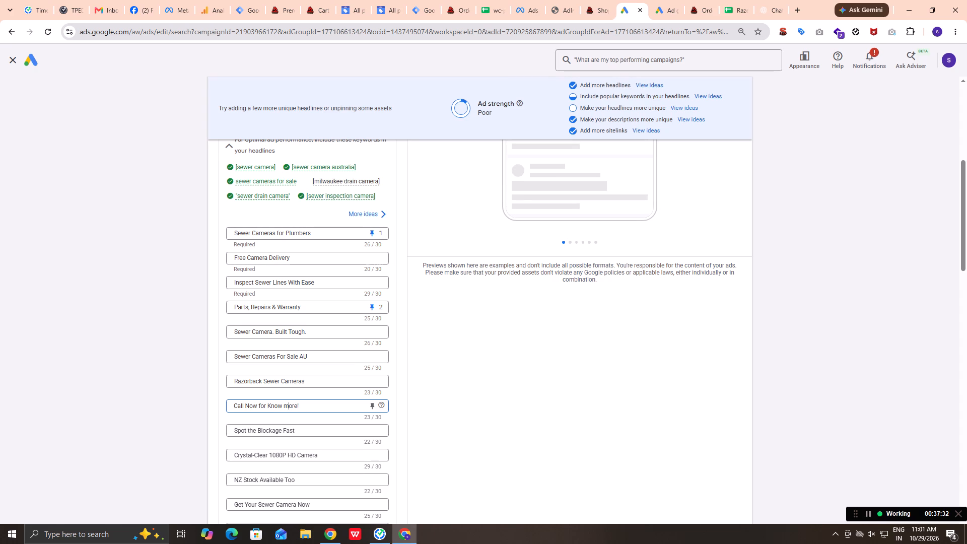
key(BackSpace)
key(shift+m)
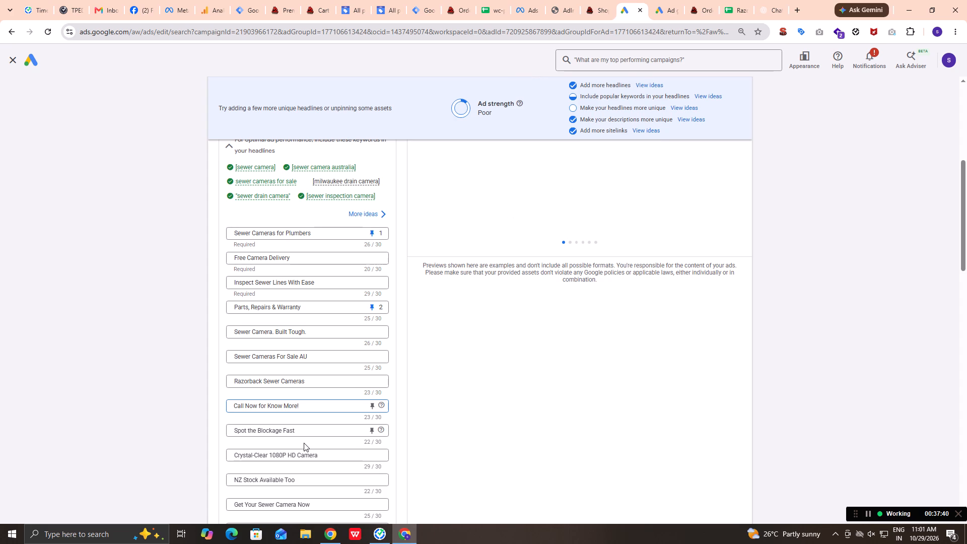
Review the Sewer Camera ad's other headlines, descriptions, final URL and preview for remaining policy issues.
scroll(304, 443, down, 3)
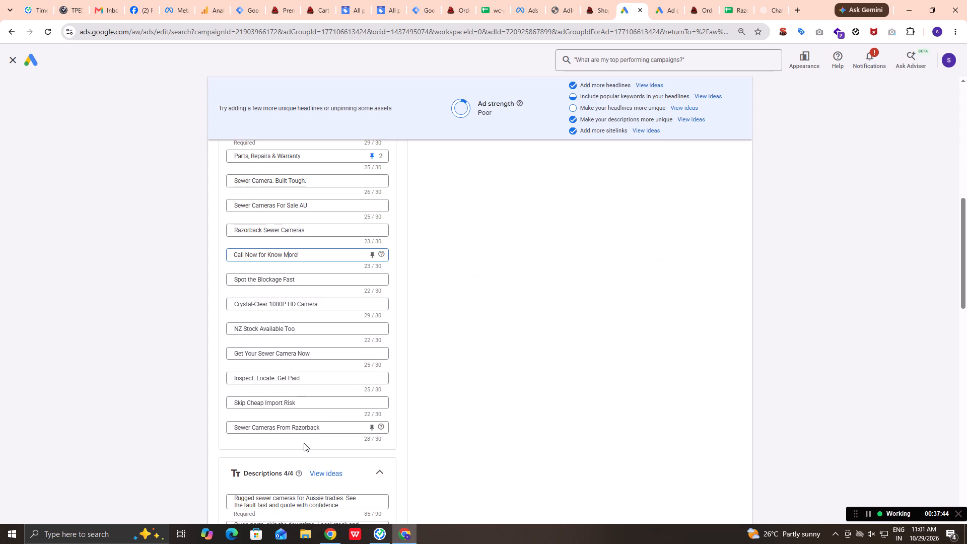
scroll(304, 443, down, 1)
scroll(304, 443, up, 7)
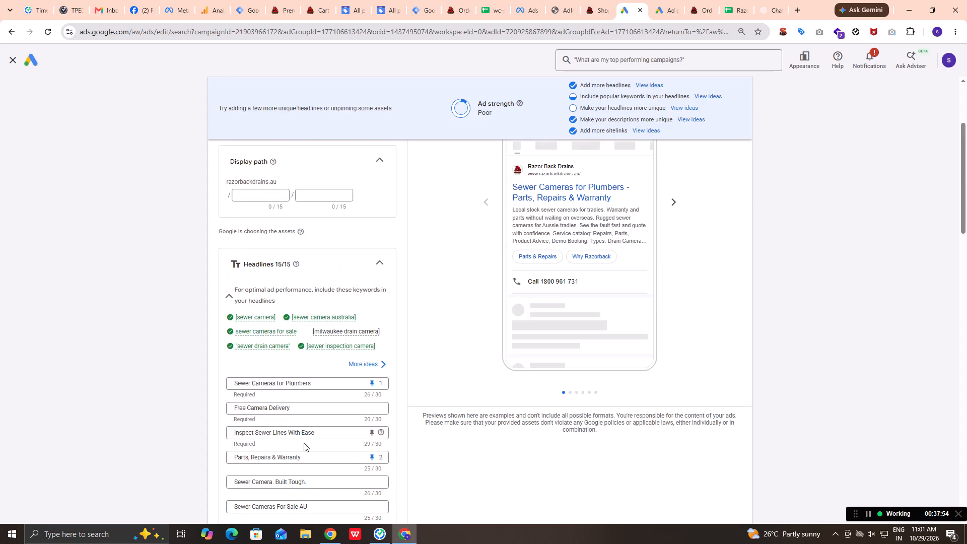
scroll(304, 443, up, 7)
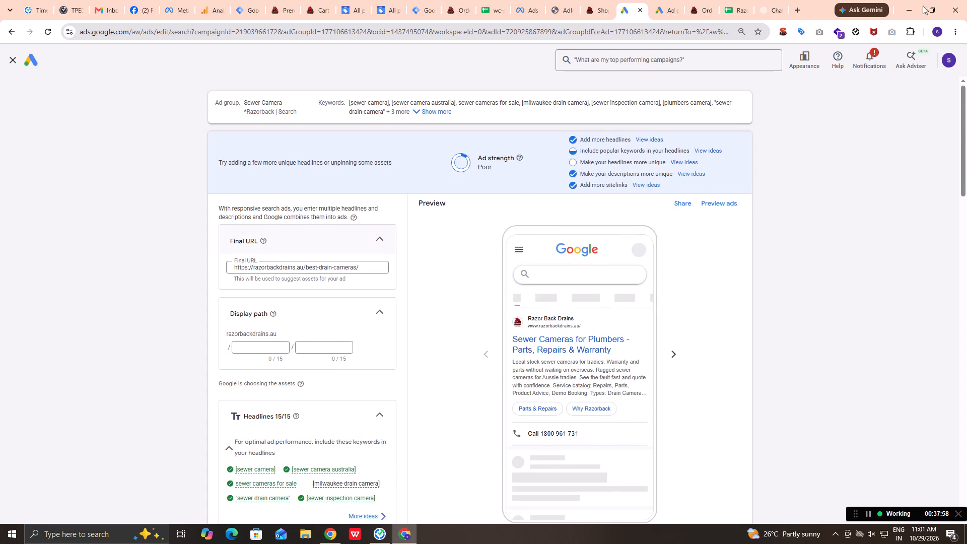
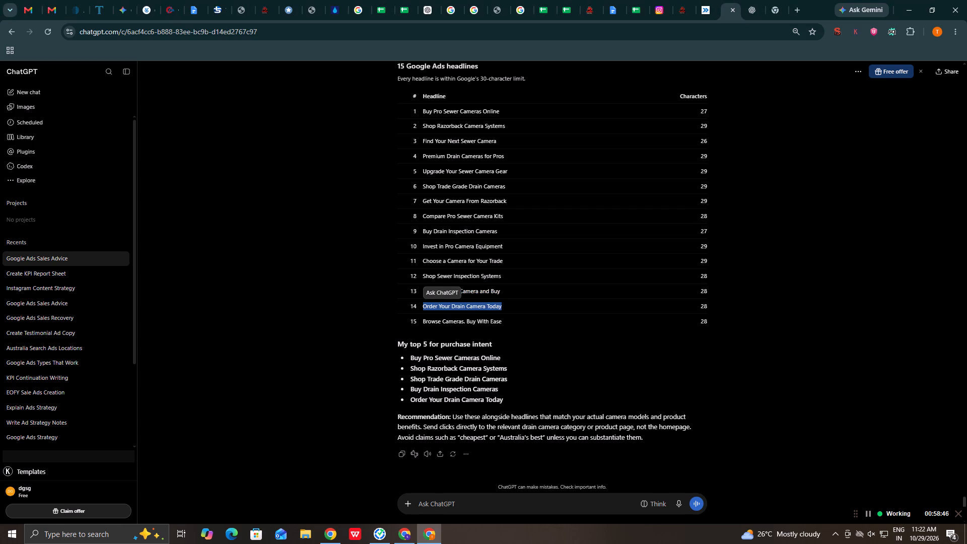
key(alt+Tab)
key(Tab)
key(Tab)
key(Tab)
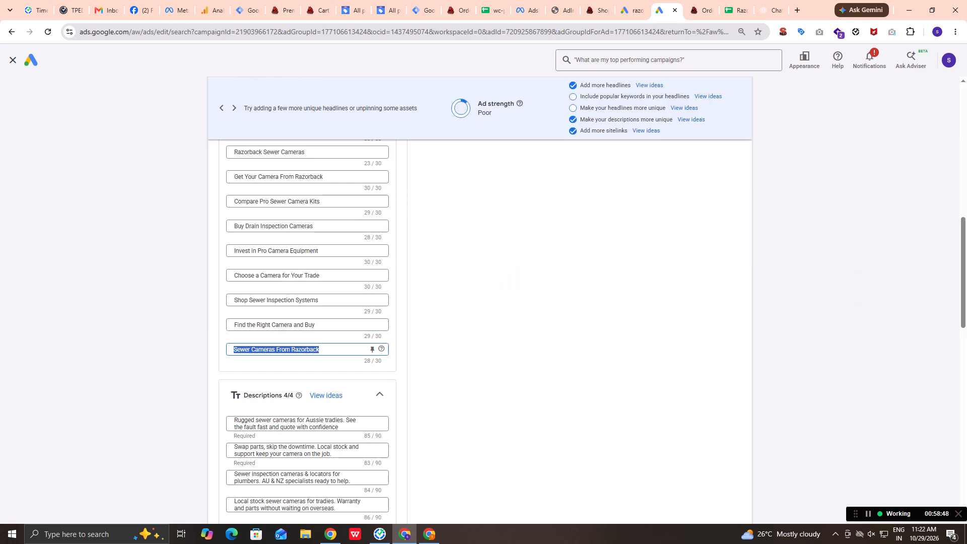
key(ctrl+v)
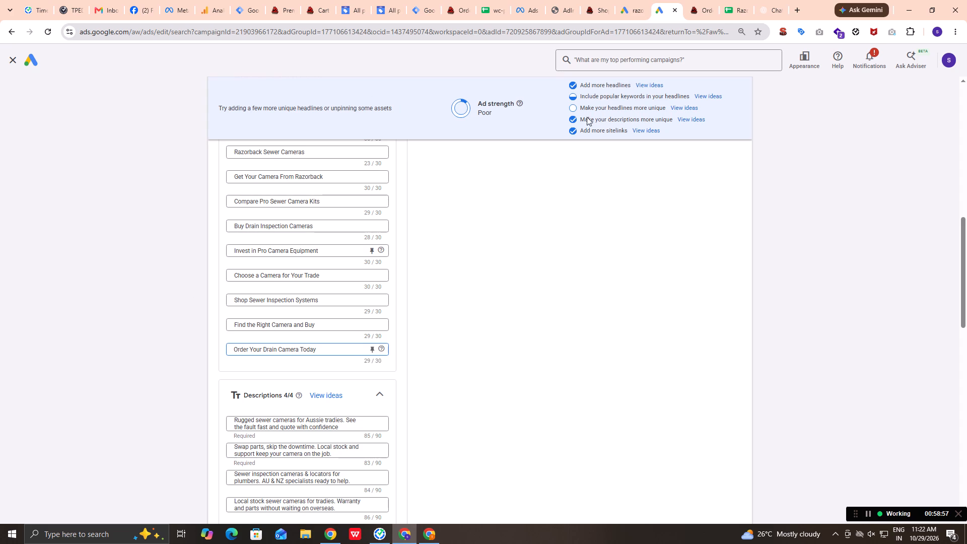
Replace the ad's eleventh headline with a keyword insertion, using [sewer camera australia] copied from the headline ideas as its default text.
click(675, 111)
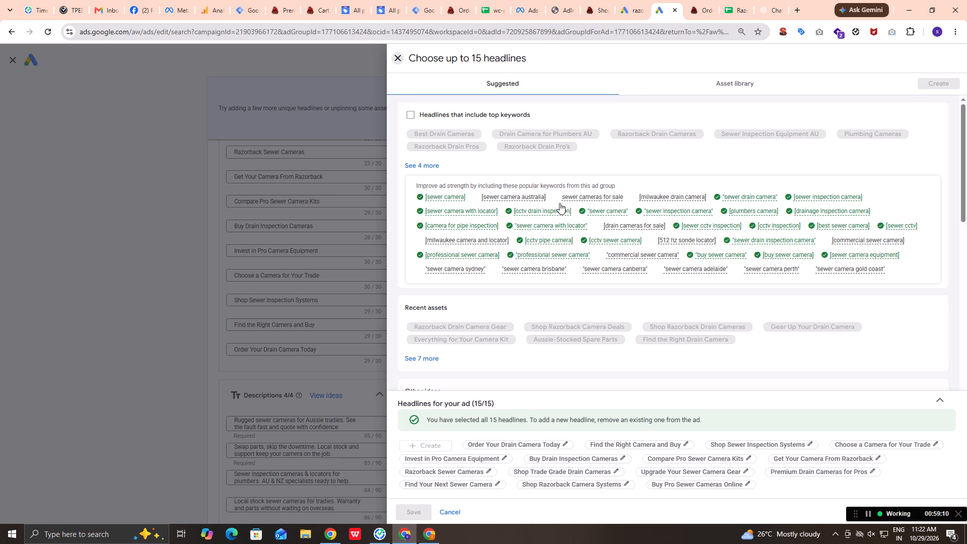
drag(551, 195, 475, 196)
key(ctrl+c)
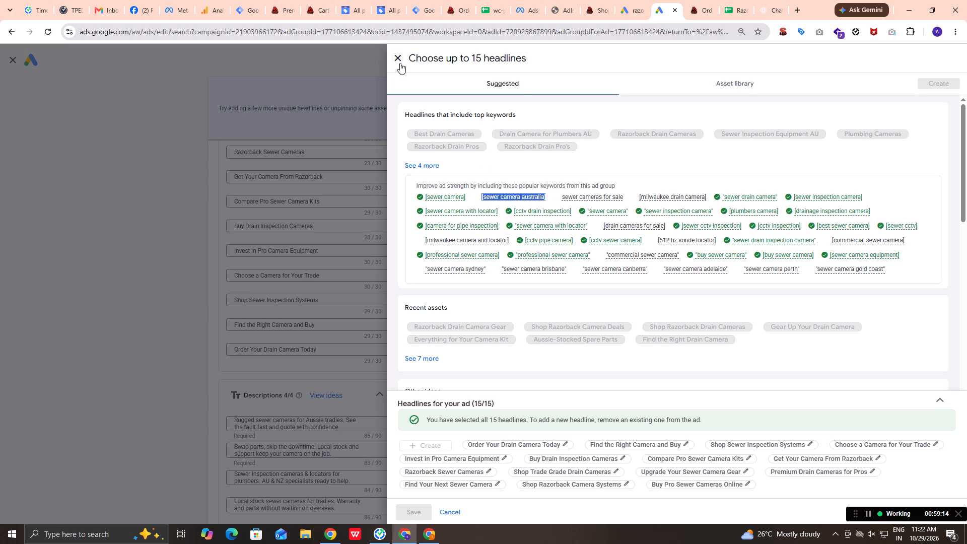
click(400, 63)
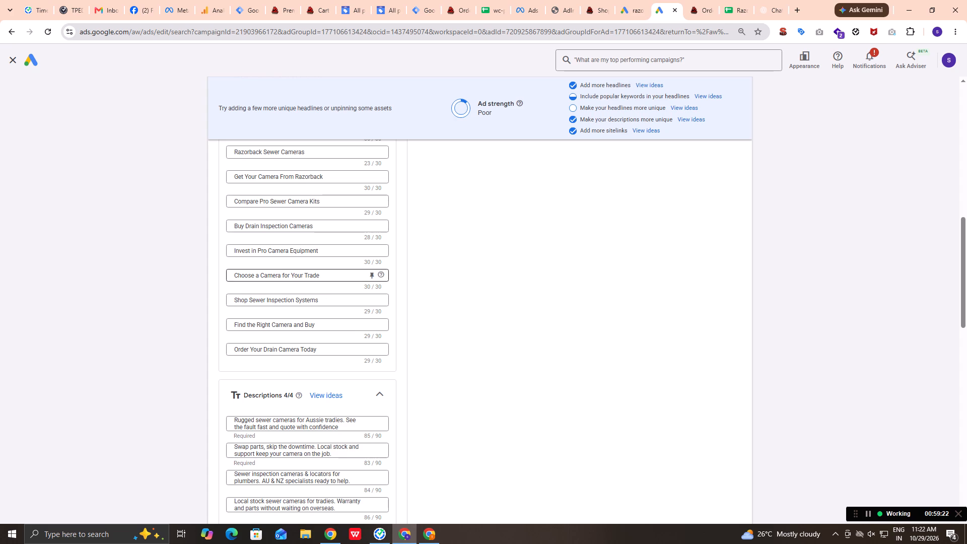
drag(331, 252, 298, 262)
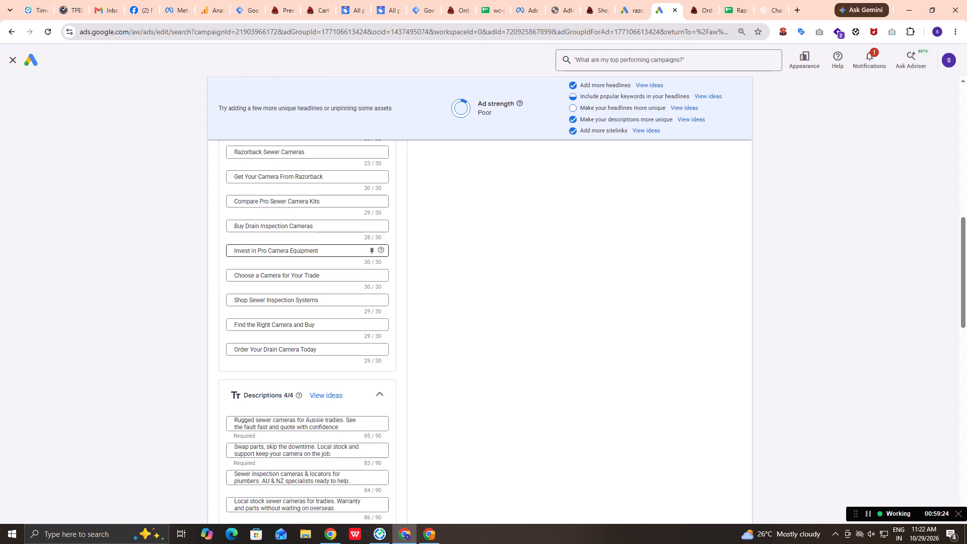
drag(298, 262, 187, 283)
key(BackSpace)
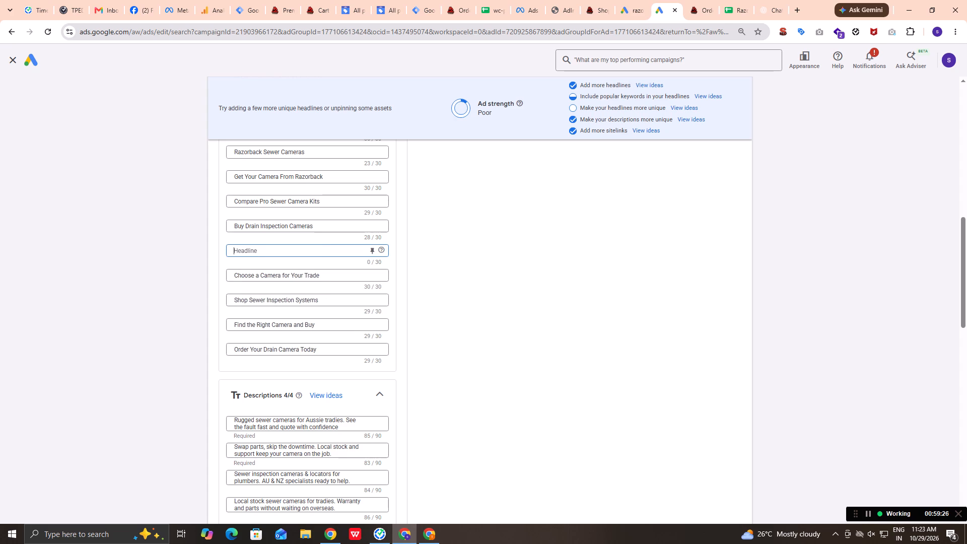
key(shift+braceleft)
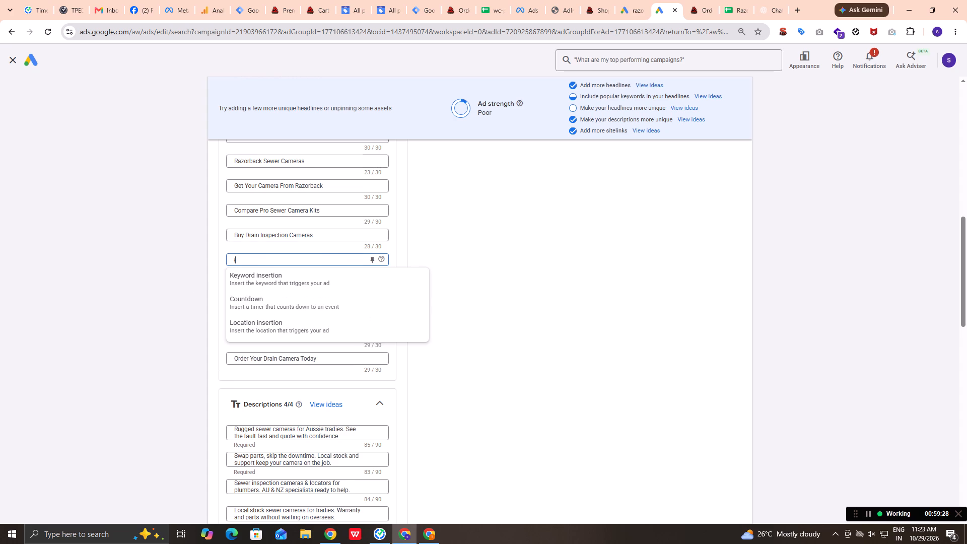
click(240, 279)
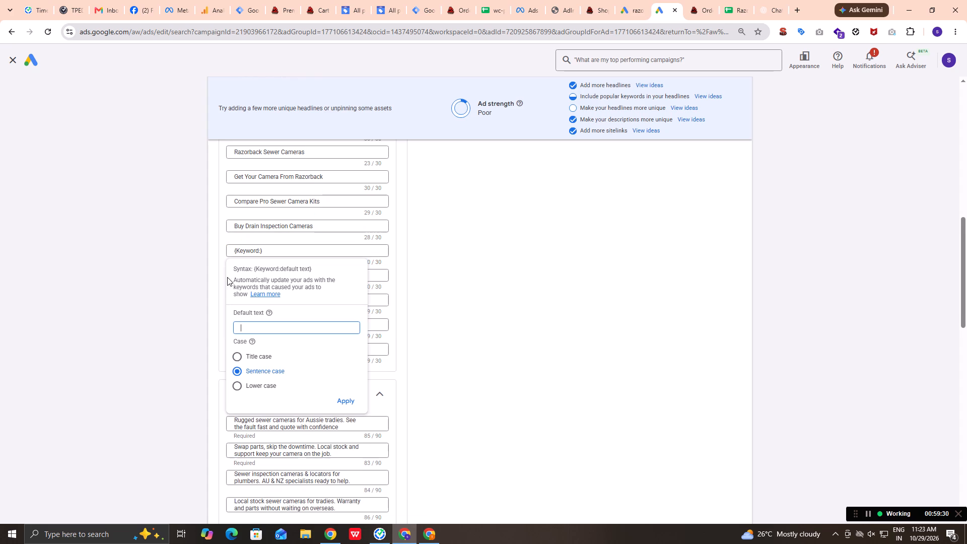
key(ctrl+v)
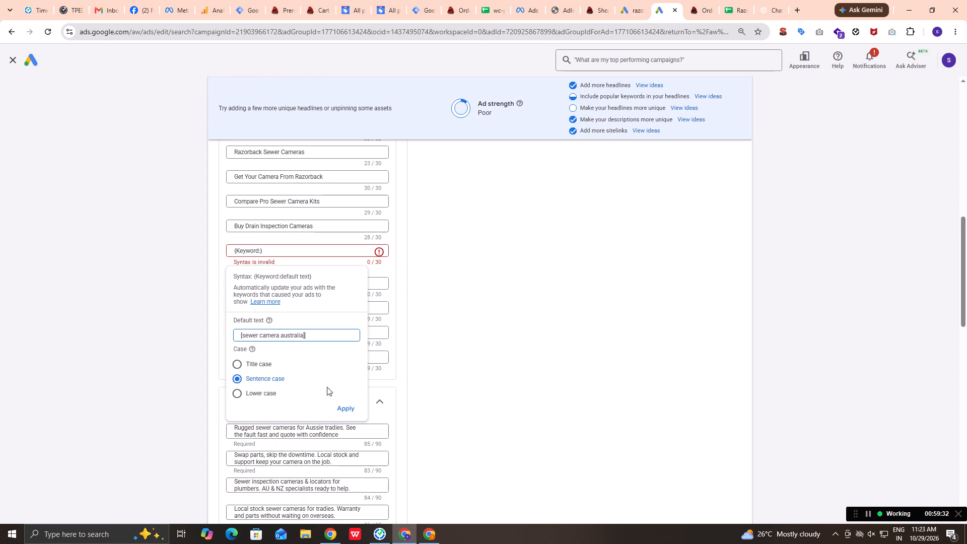
click(351, 413)
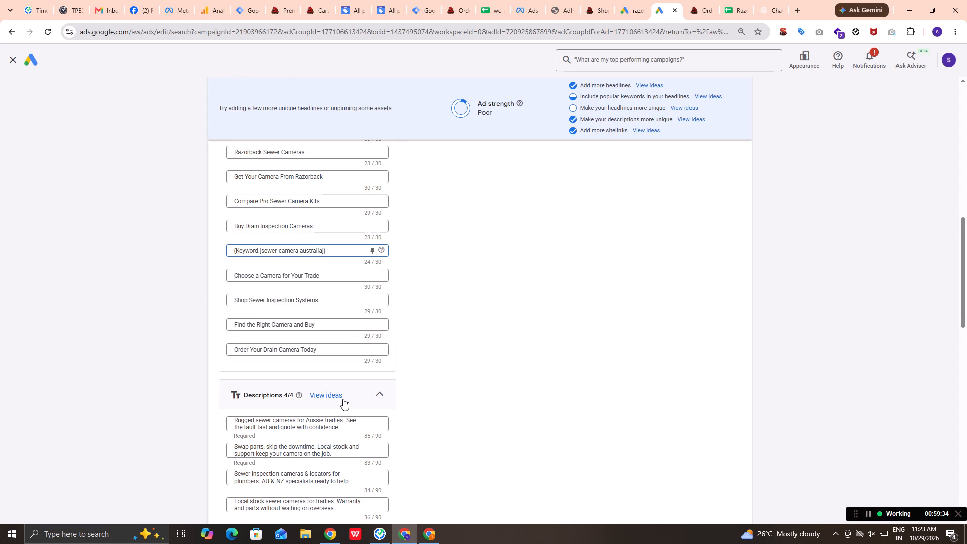
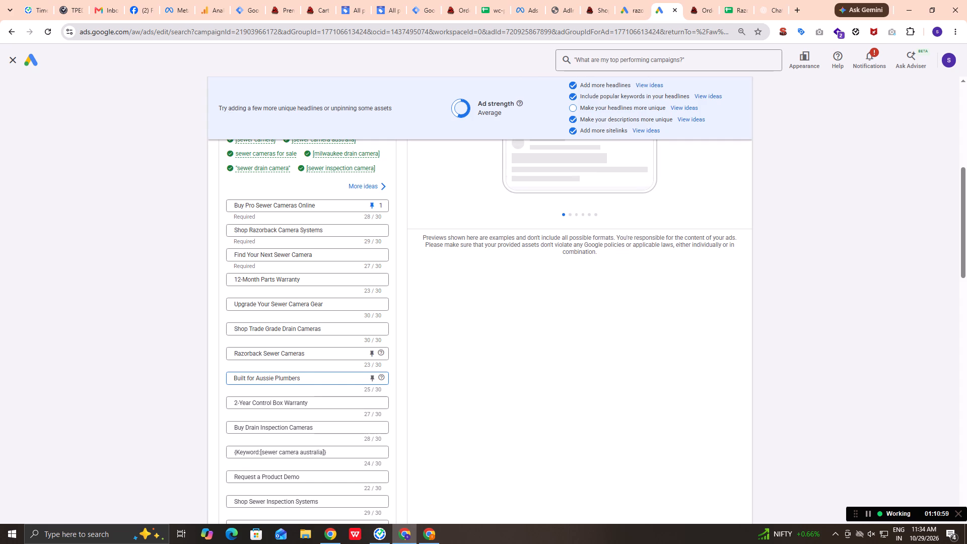
scroll(284, 465, down, 2)
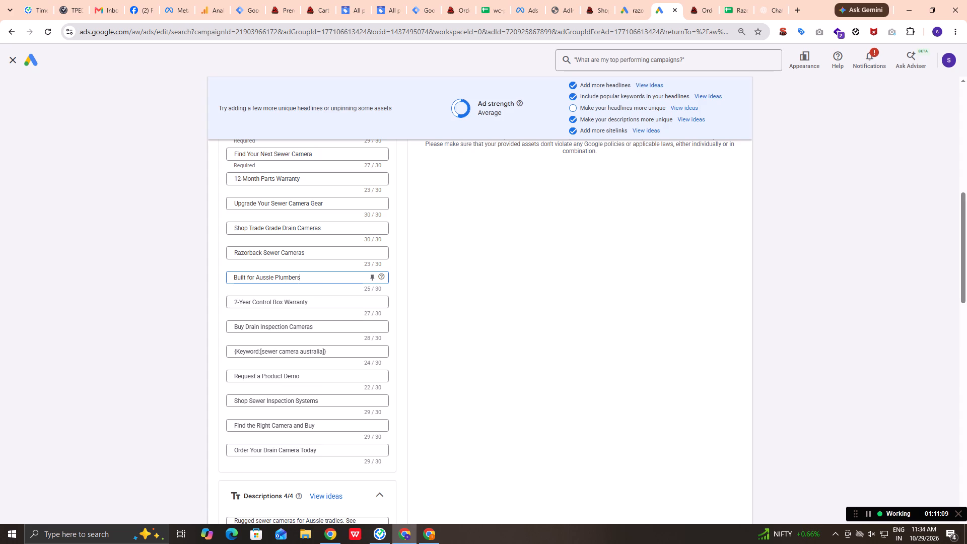
Review the sewer camera ad's remaining headlines, descriptions, images, business name, logo and sitelinks.
scroll(299, 448, down, 1)
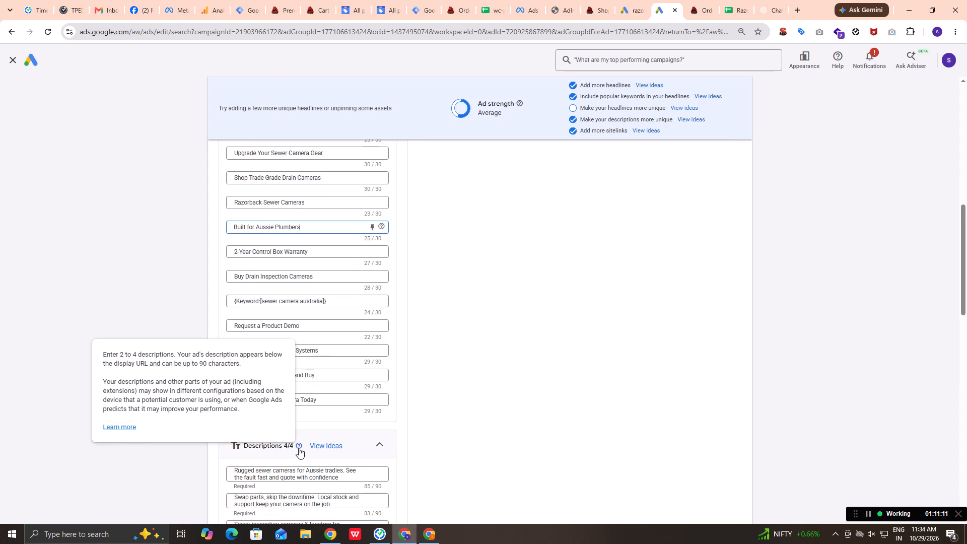
click(135, 315)
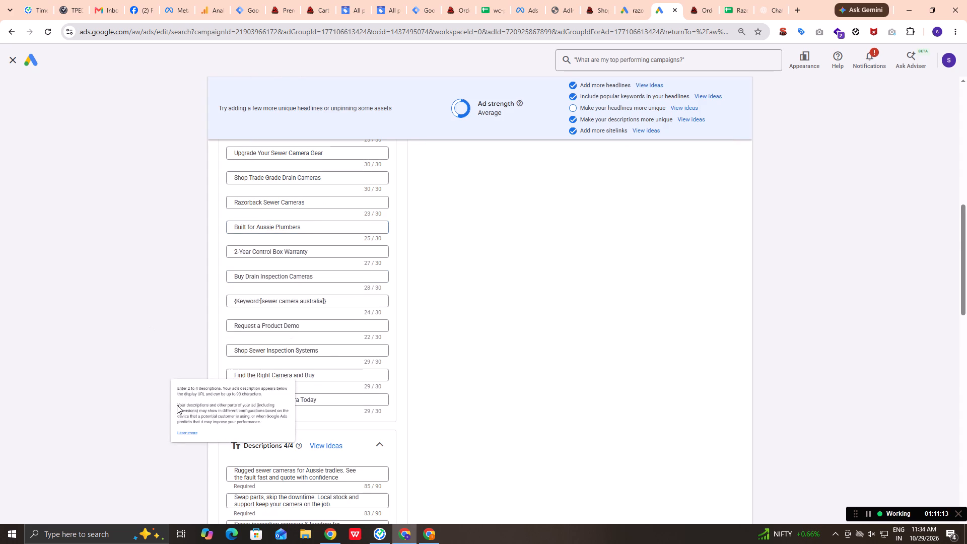
scroll(240, 436, down, 6)
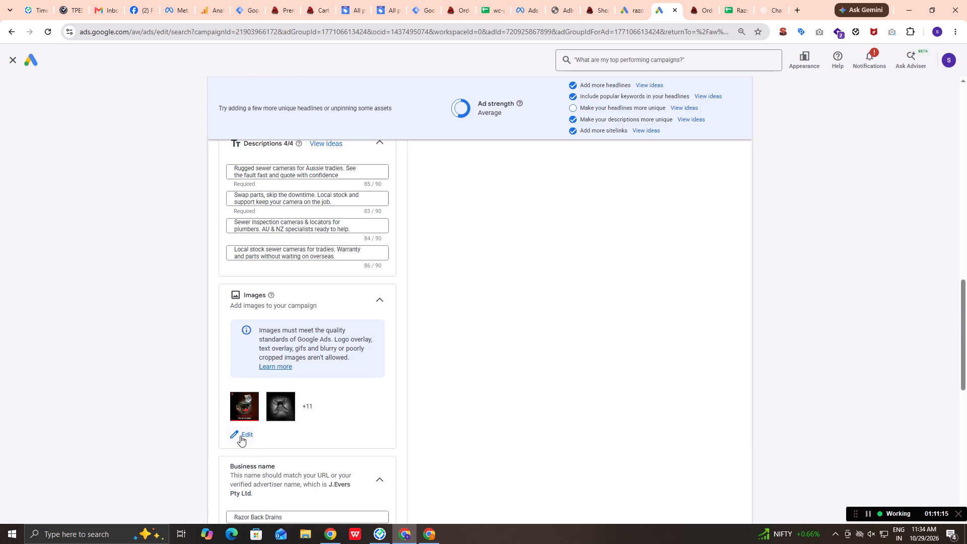
scroll(240, 436, down, 4)
scroll(240, 436, up, 1)
scroll(240, 436, down, 1)
scroll(240, 436, up, 1)
scroll(240, 436, down, 1)
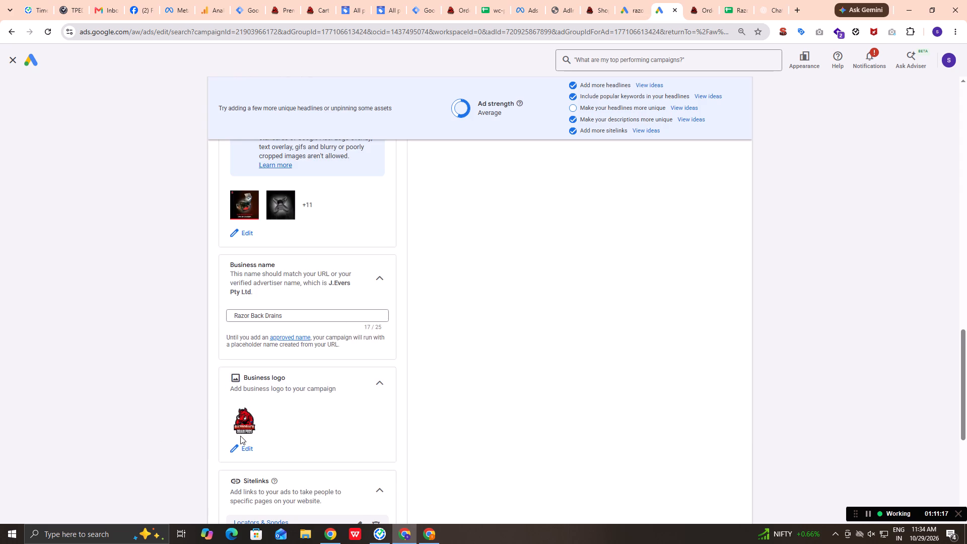
scroll(240, 436, down, 4)
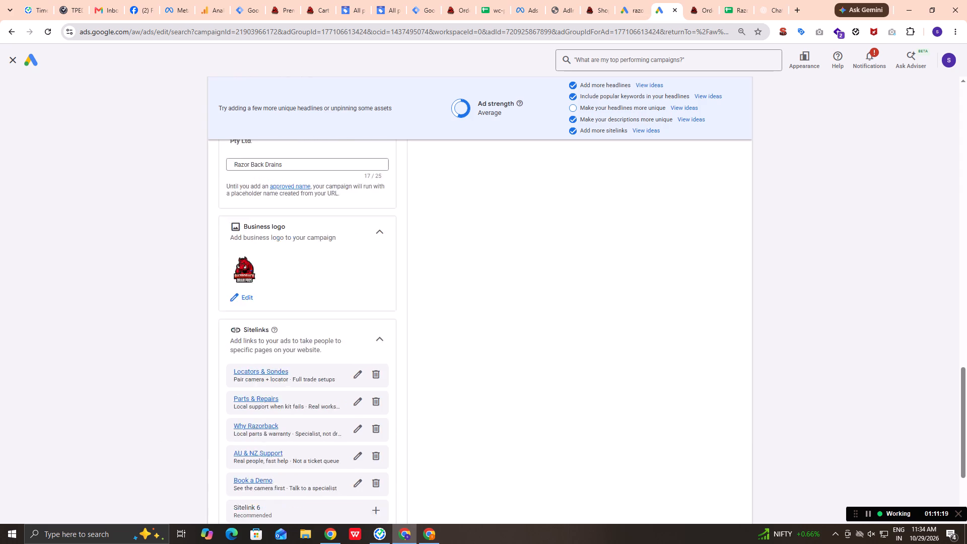
scroll(240, 436, up, 1)
scroll(240, 436, down, 5)
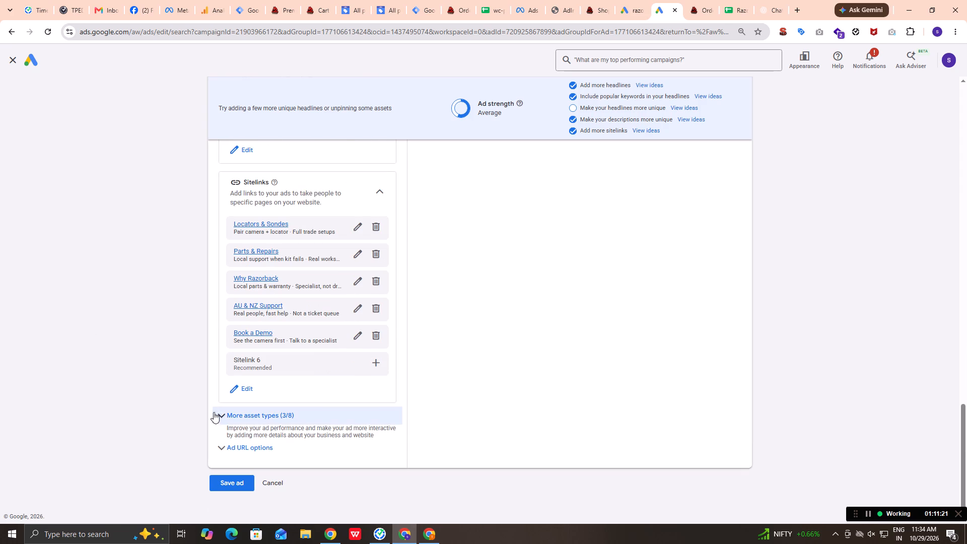
Expand the ad's additional asset types and examine its calls, callouts and structured snippets, including the campaign's structured snippet selection.
click(221, 414)
scroll(225, 422, down, 4)
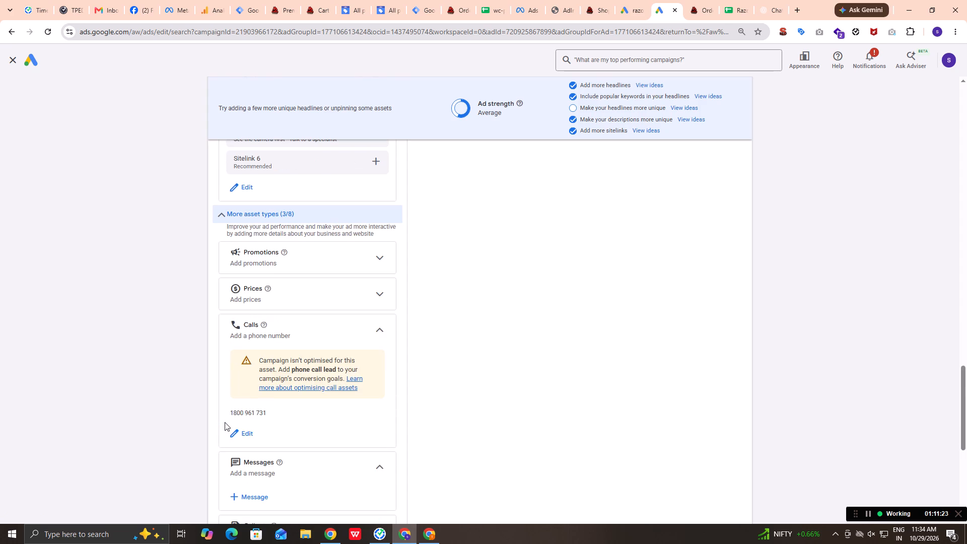
scroll(225, 422, down, 5)
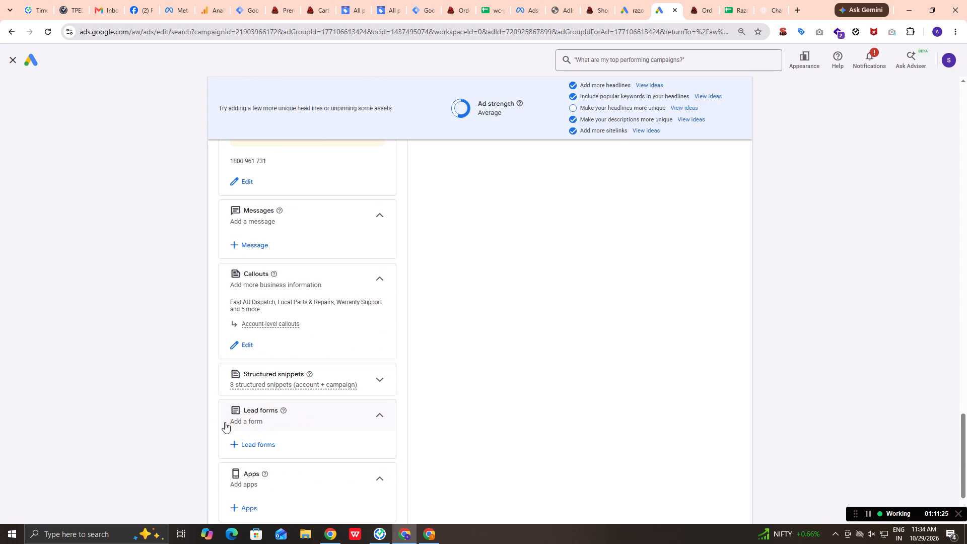
click(368, 374)
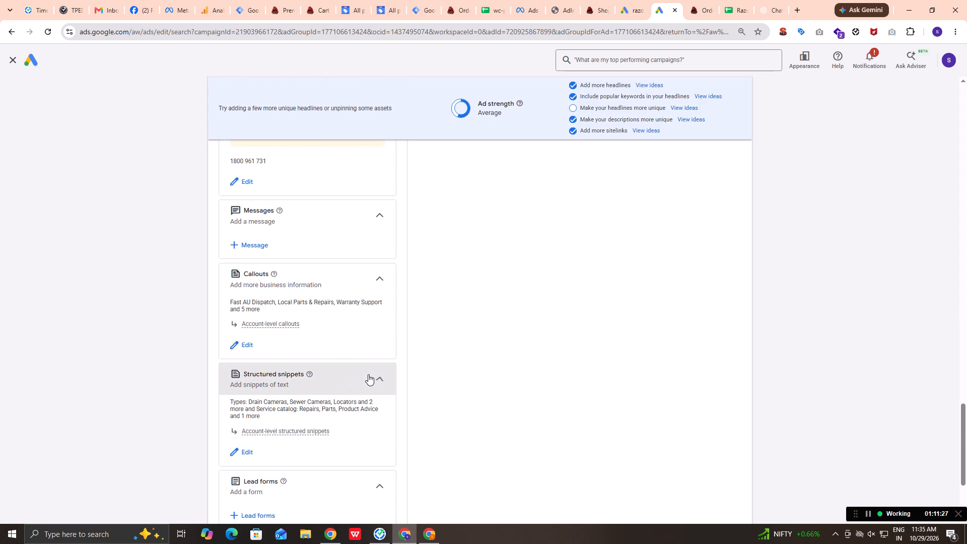
click(368, 374)
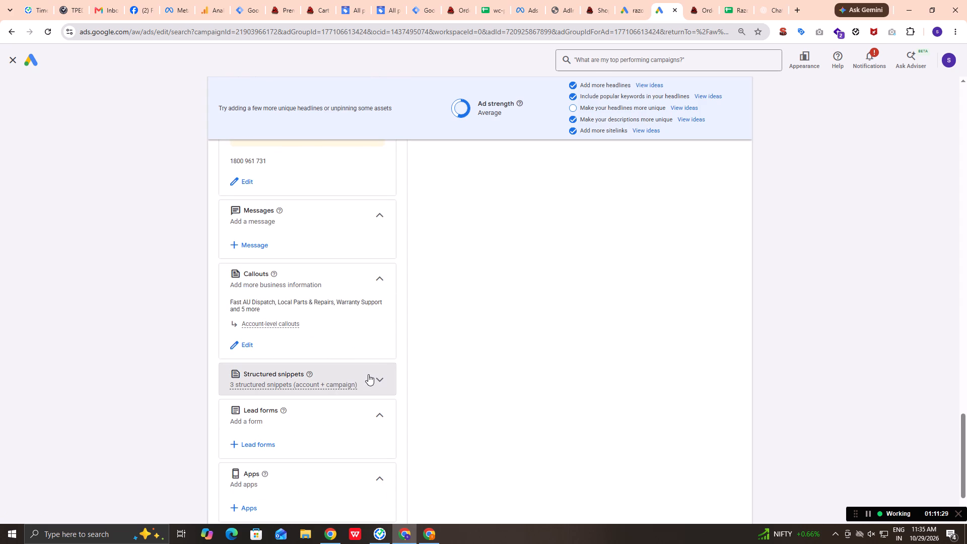
click(368, 374)
click(245, 453)
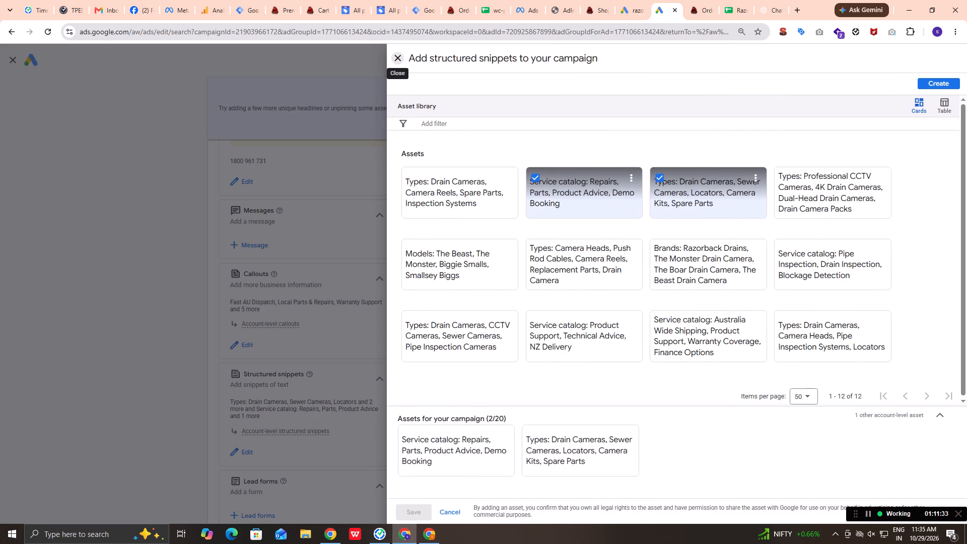
click(397, 56)
Save the edited Sewer Camera responsive search ad.
scroll(269, 359, down, 2)
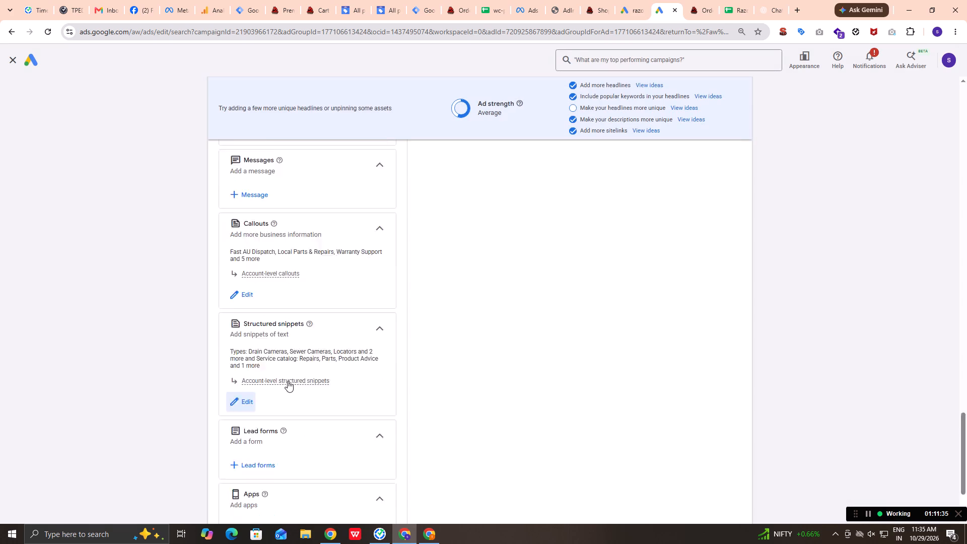
scroll(288, 381, down, 4)
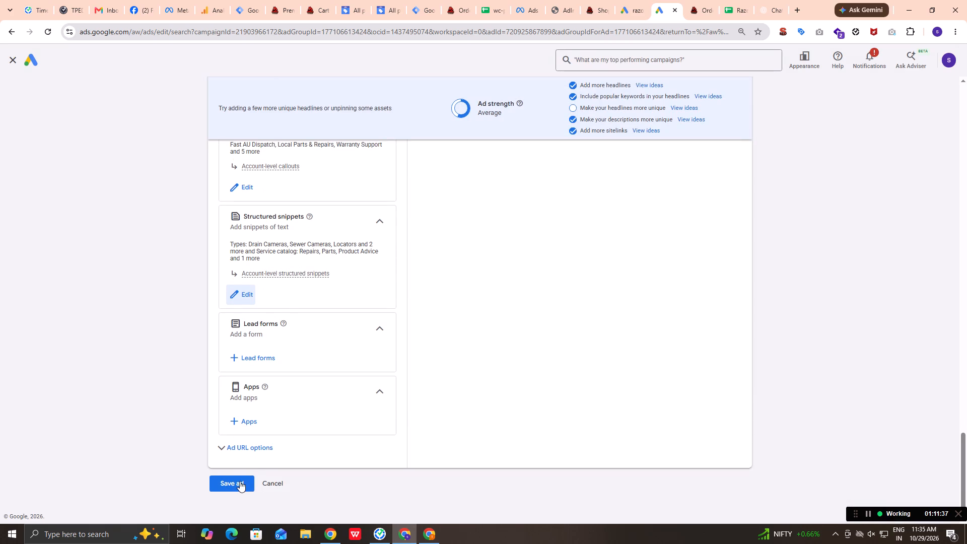
click(239, 481)
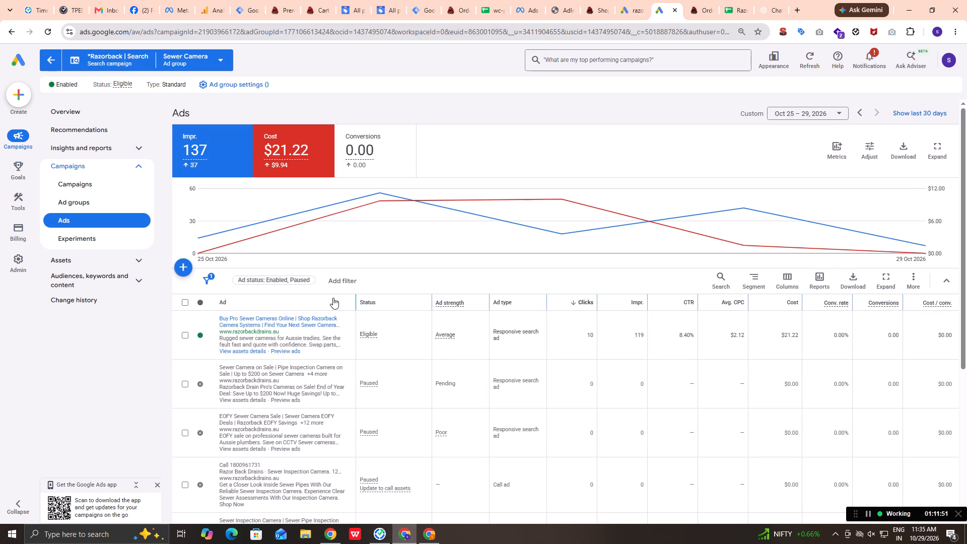
Widen the ads list from the Sewer Camera ad group to the whole *Razorback | Search campaign and look through its ads.
click(137, 55)
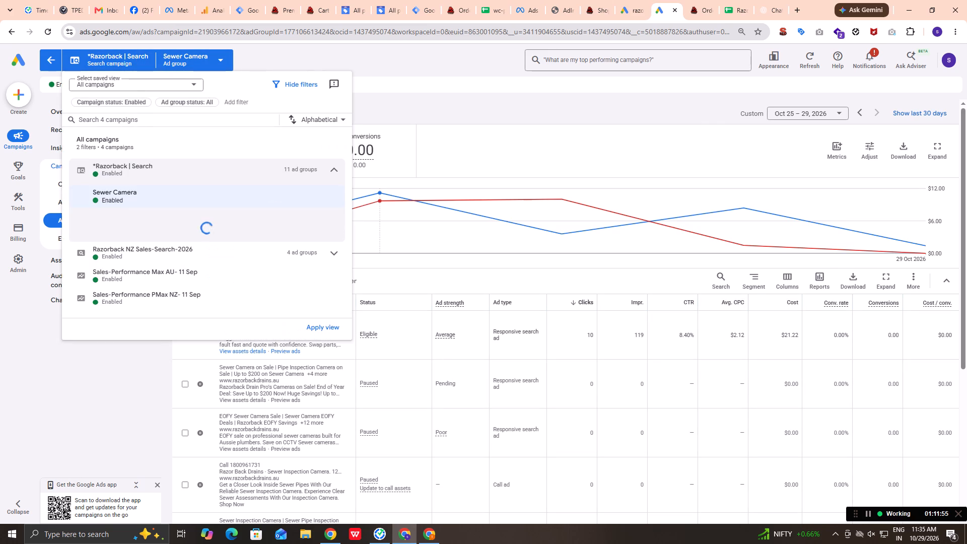
click(171, 169)
click(181, 155)
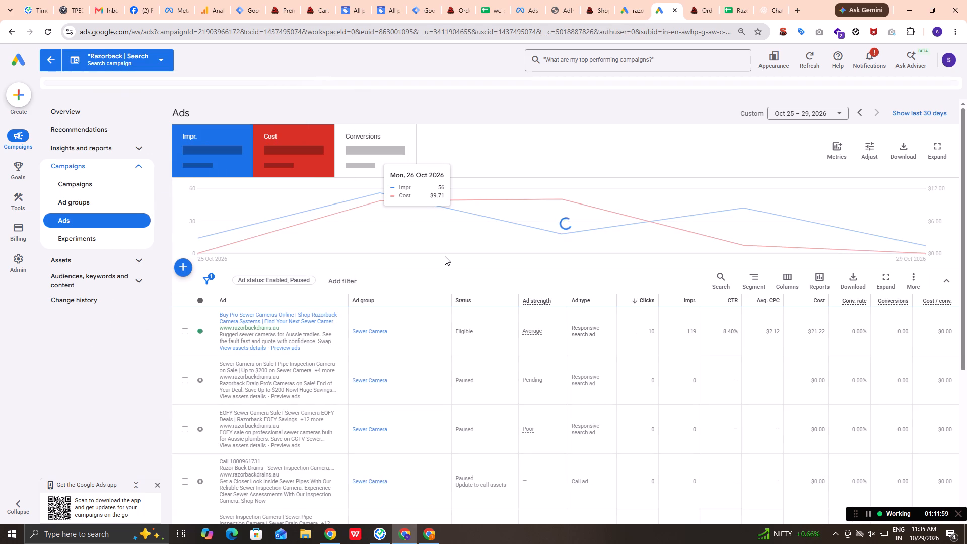
scroll(445, 256, down, 2)
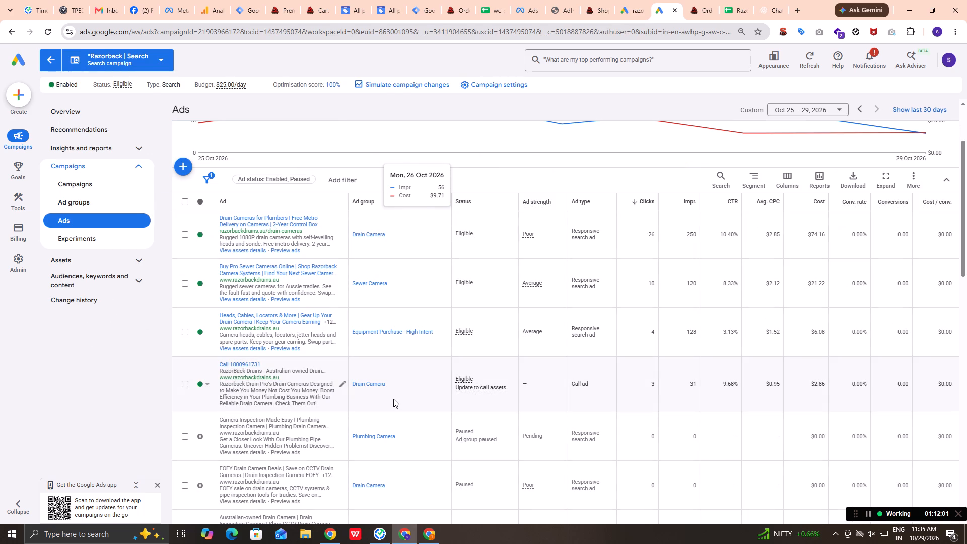
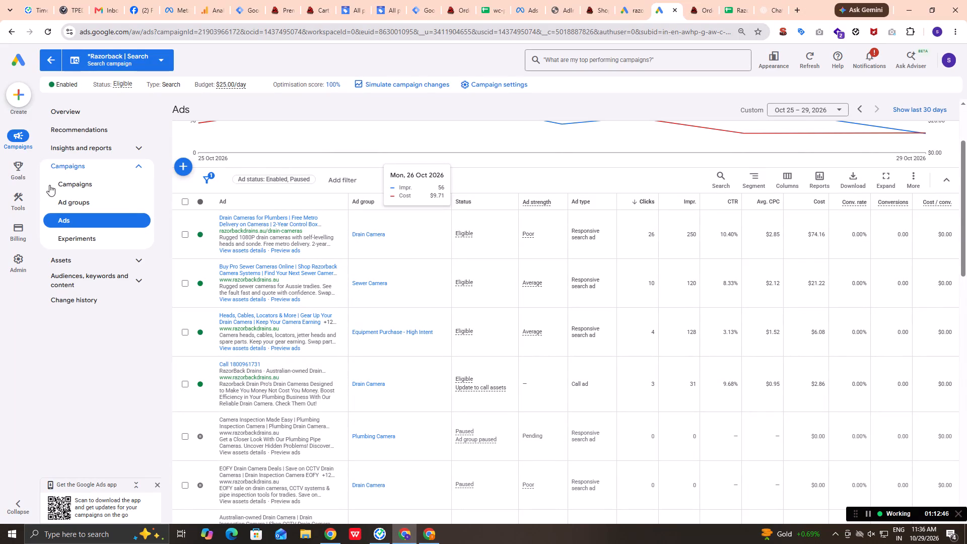
Check which conversion goals the Razorback NZ Sales-Search-2026 campaign uses in its settings, and close them without changes.
click(71, 188)
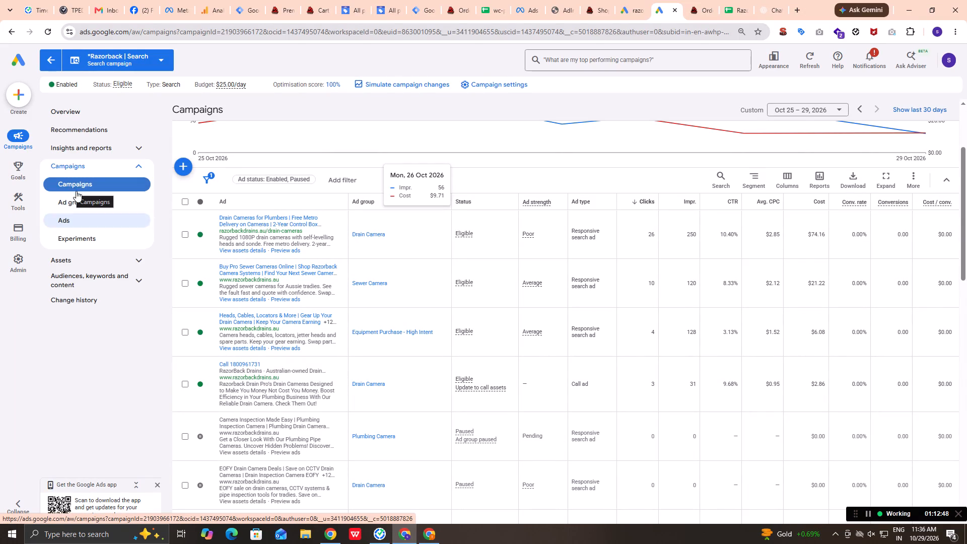
click(51, 58)
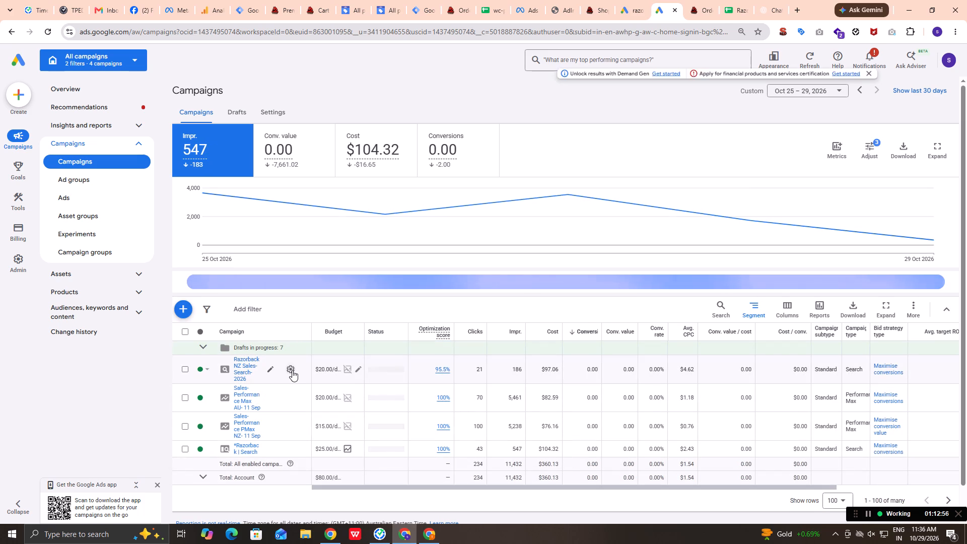
click(292, 370)
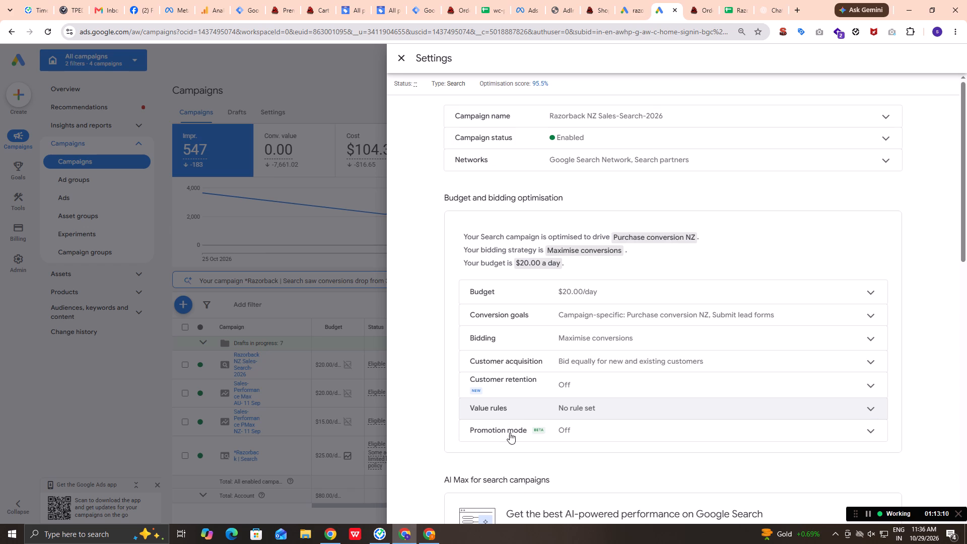
click(565, 316)
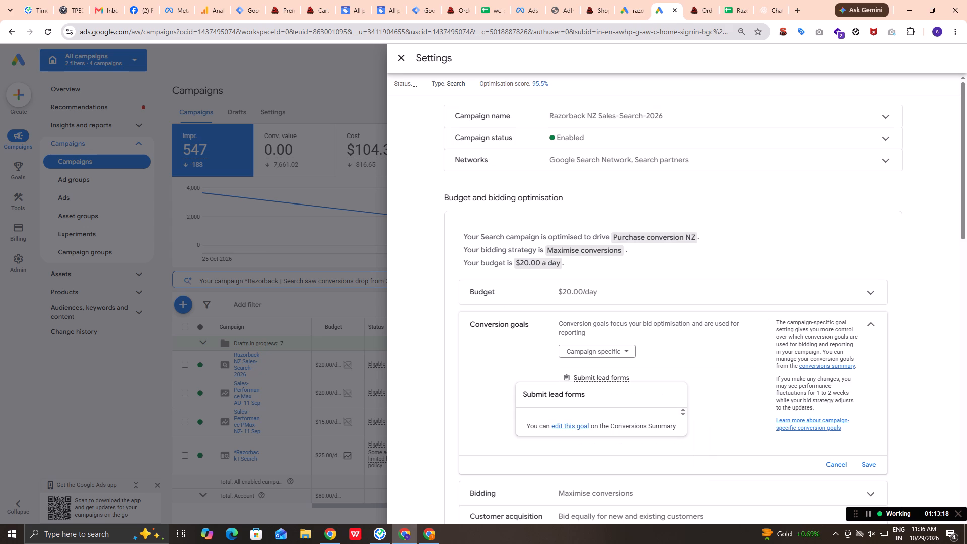
click(405, 57)
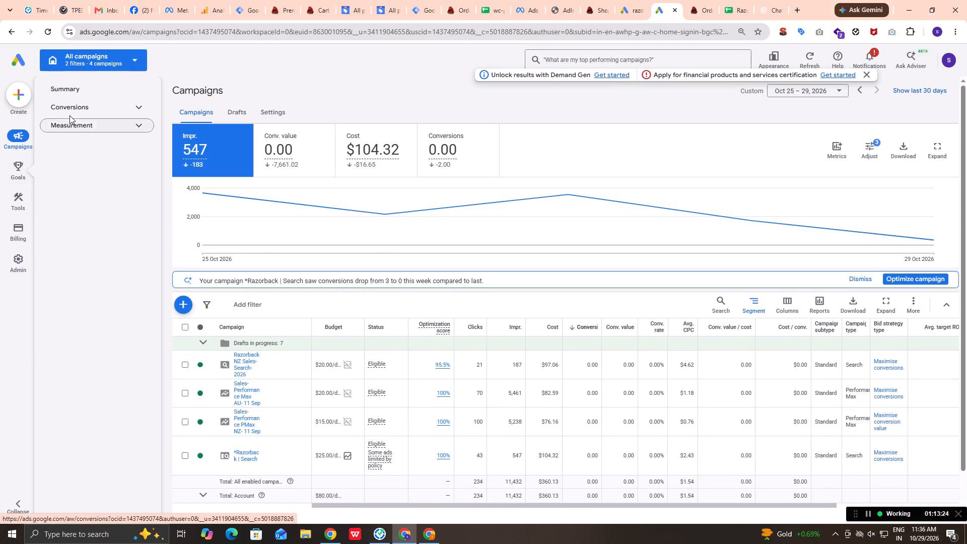
Open the account's conversion goals summary and look through the sales results, customer lifecycle optimisation and list of goals.
click(84, 106)
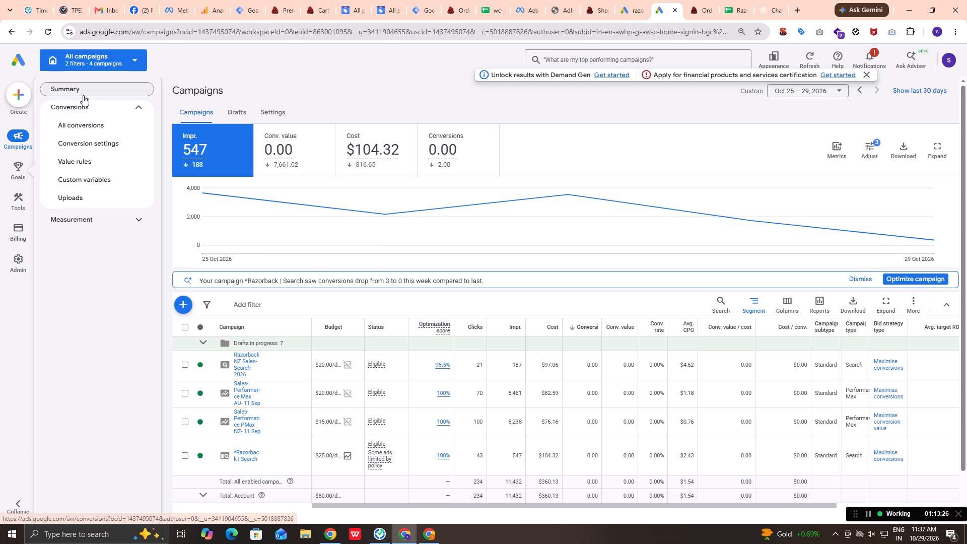
click(86, 93)
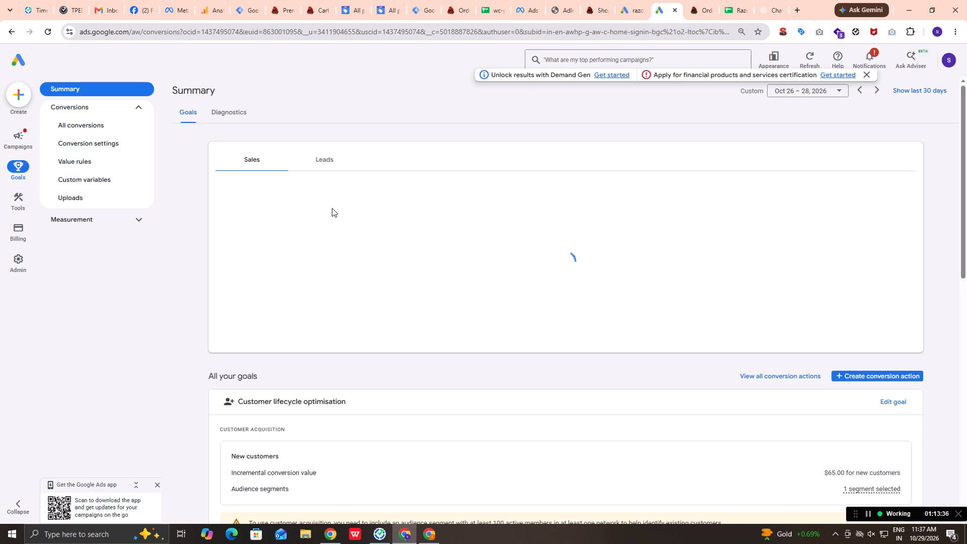
scroll(653, 543, up, 1)
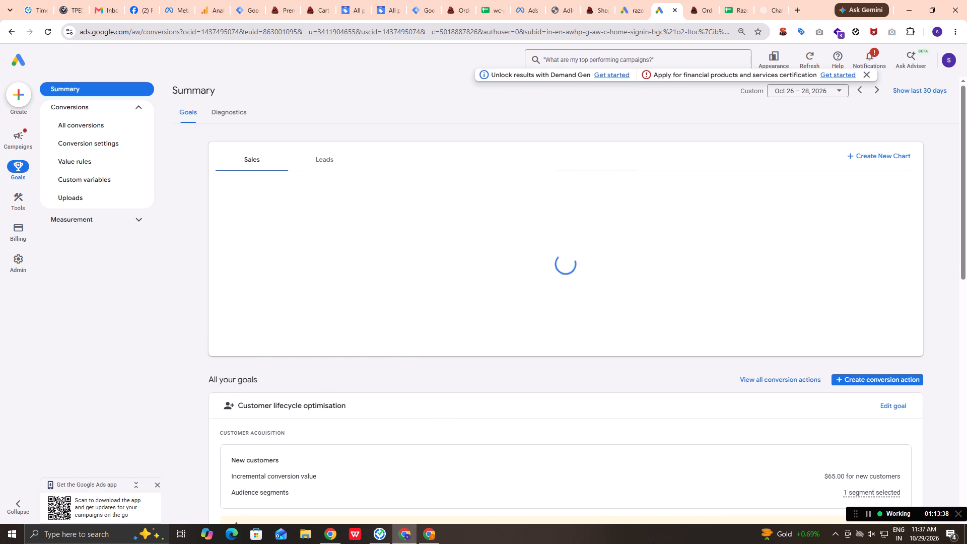
scroll(653, 543, down, 7)
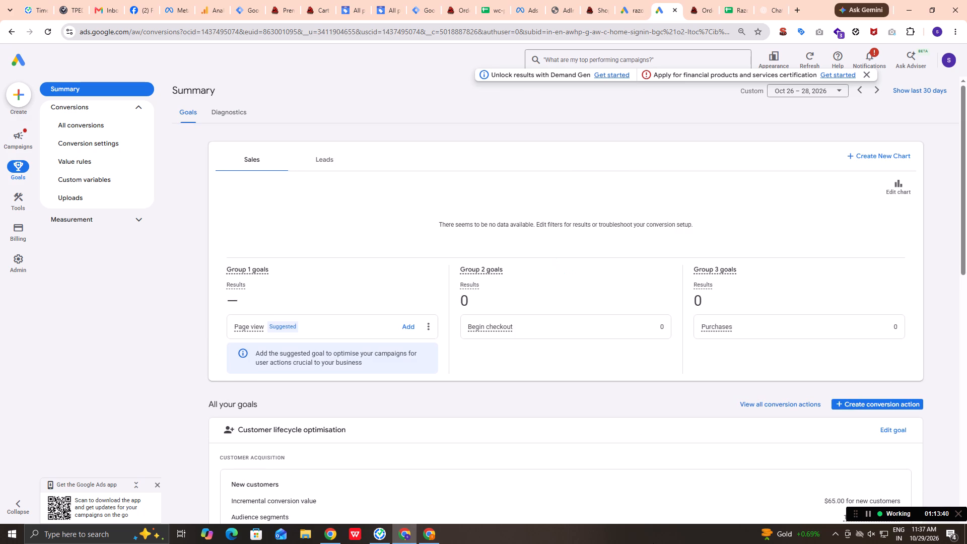
scroll(653, 543, down, 4)
scroll(653, 543, up, 1)
scroll(653, 543, down, 5)
scroll(533, 390, down, 2)
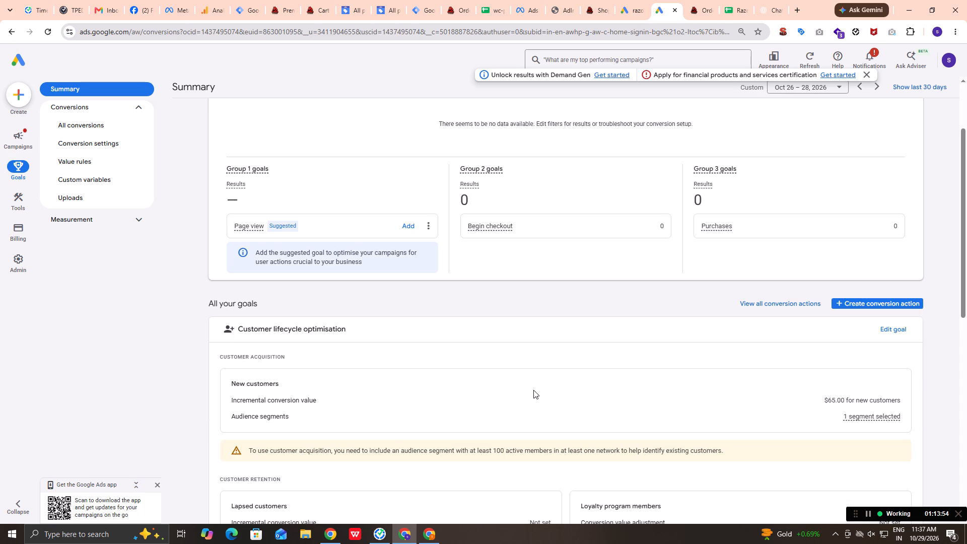
scroll(533, 390, down, 2)
scroll(533, 390, up, 1)
scroll(533, 390, down, 3)
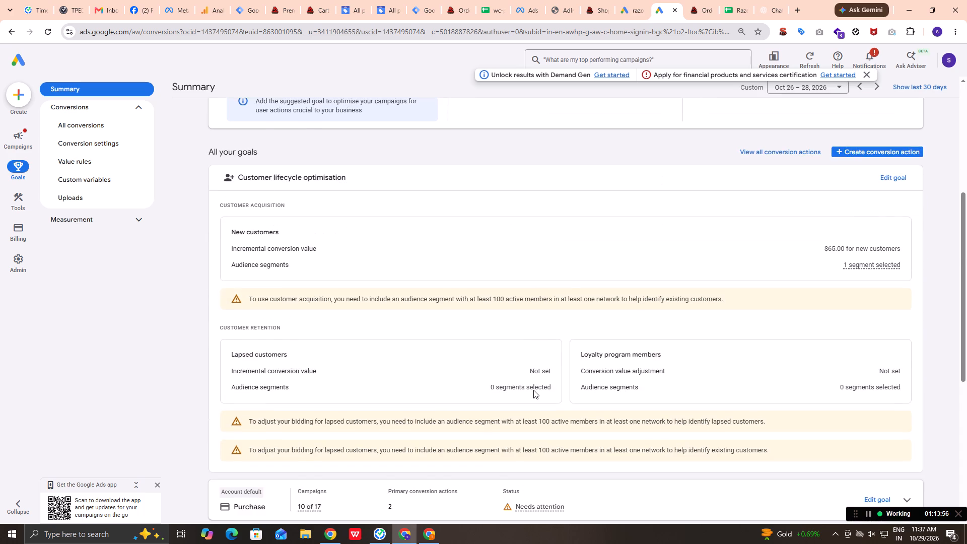
scroll(533, 390, down, 2)
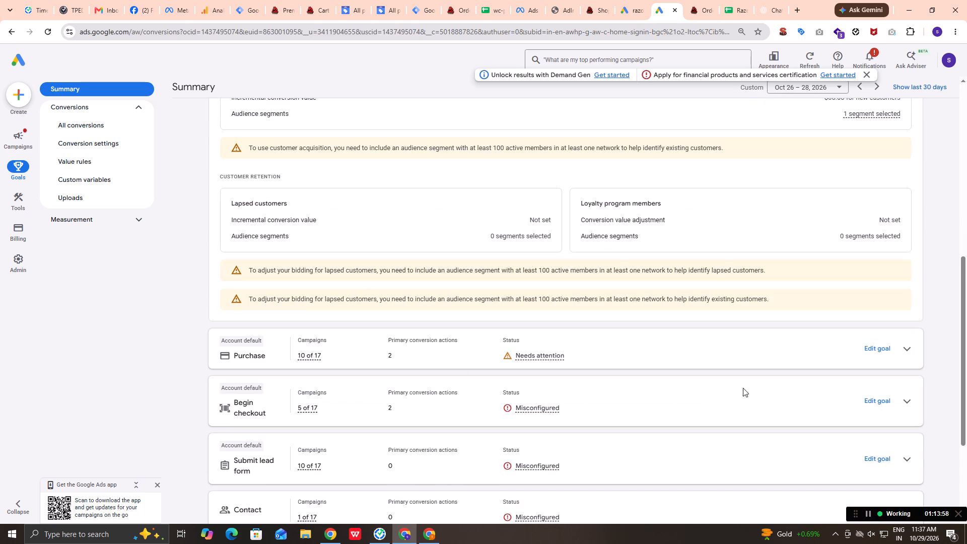
Expand the Purchase and Begin checkout goals and examine the status of their conversion actions.
click(906, 348)
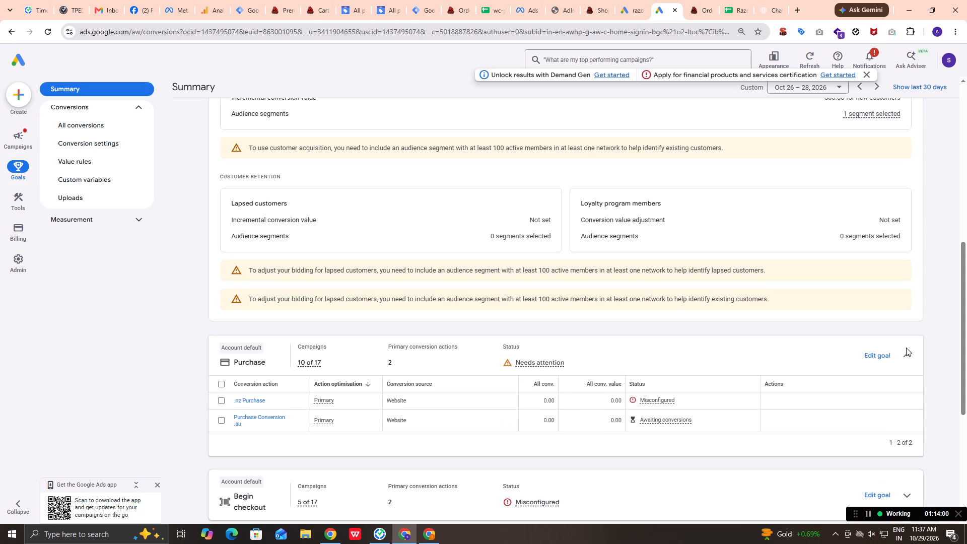
scroll(895, 353, down, 2)
scroll(894, 414, down, 1)
scroll(894, 414, up, 1)
click(902, 395)
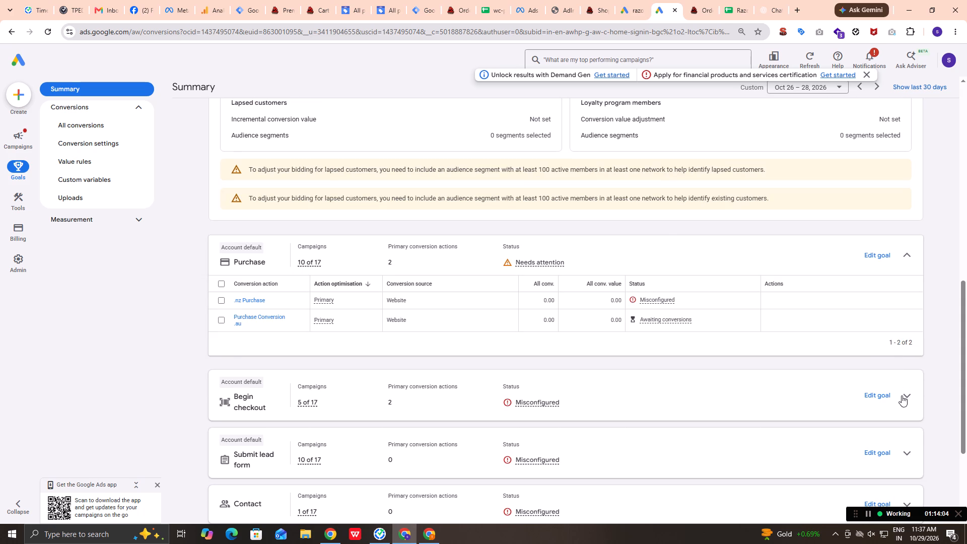
scroll(902, 395, down, 2)
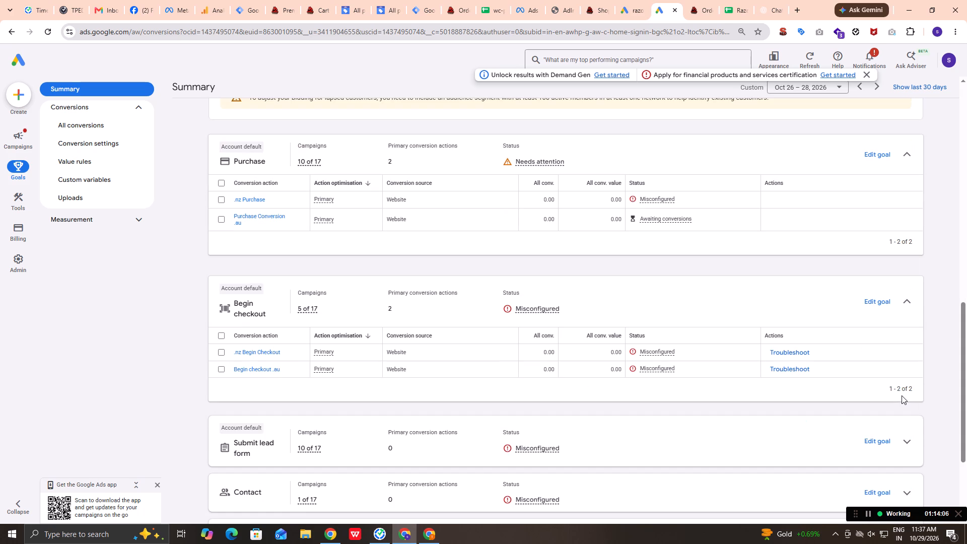
scroll(902, 395, down, 1)
scroll(902, 395, up, 1)
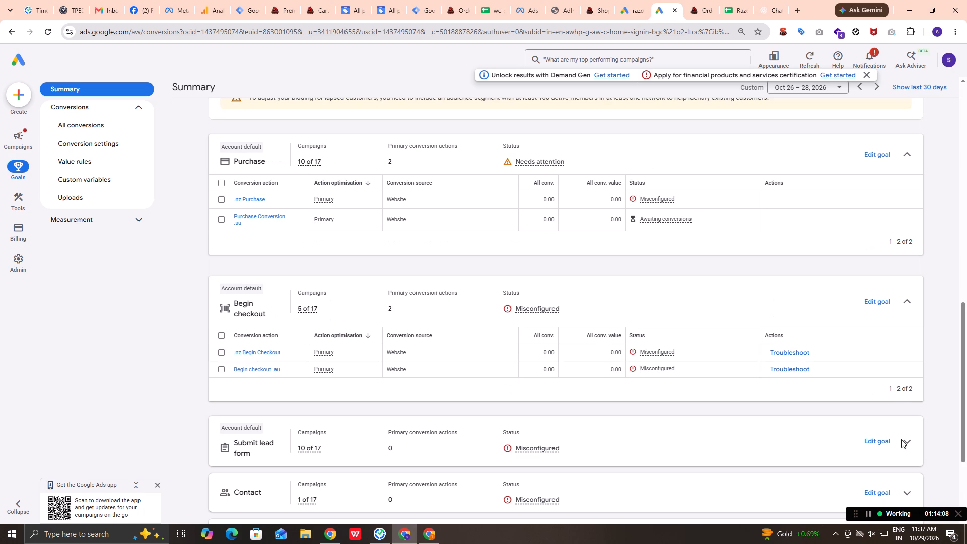
Expand the Submit lead form and Contact goals and examine their conversion actions, including the options for .au Phone Clicks using GTM.
click(901, 439)
scroll(901, 439, down, 3)
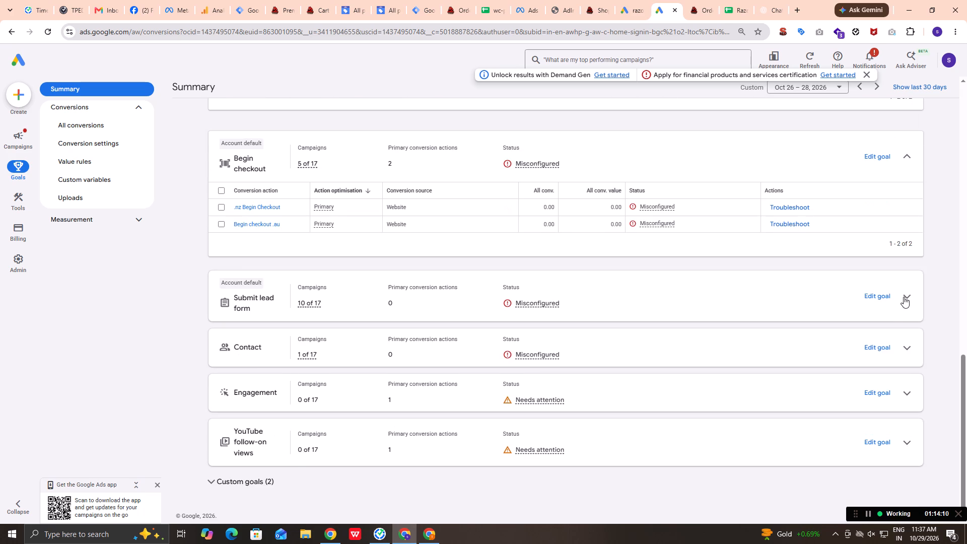
click(904, 297)
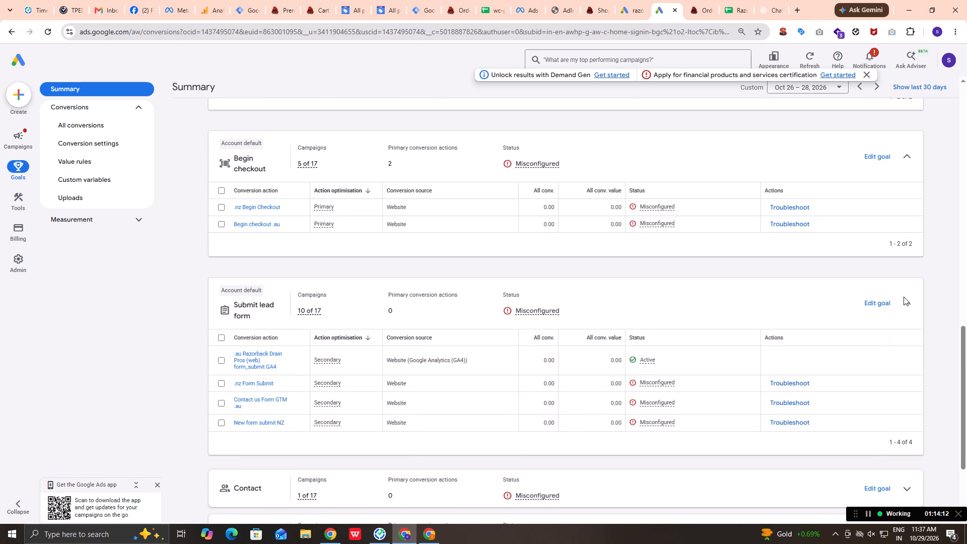
scroll(876, 427, down, 2)
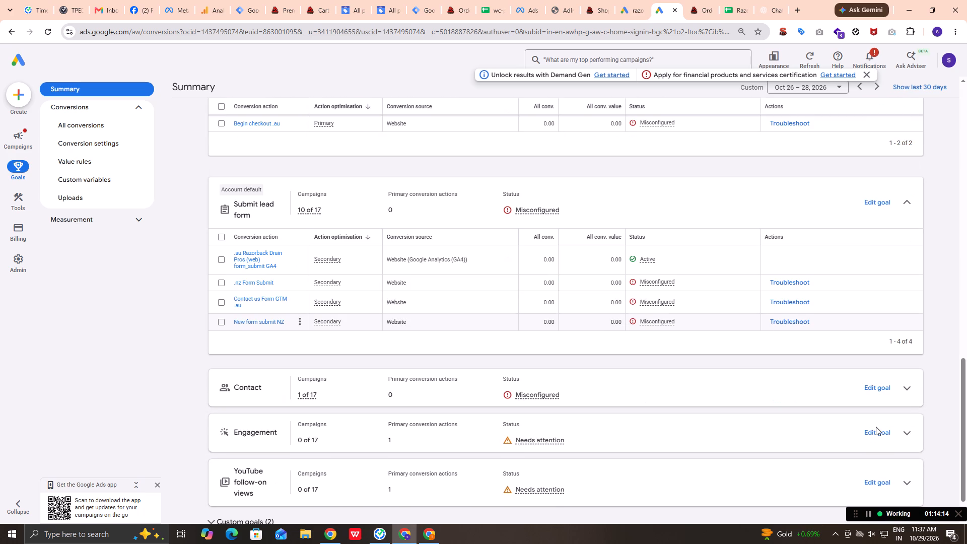
click(908, 385)
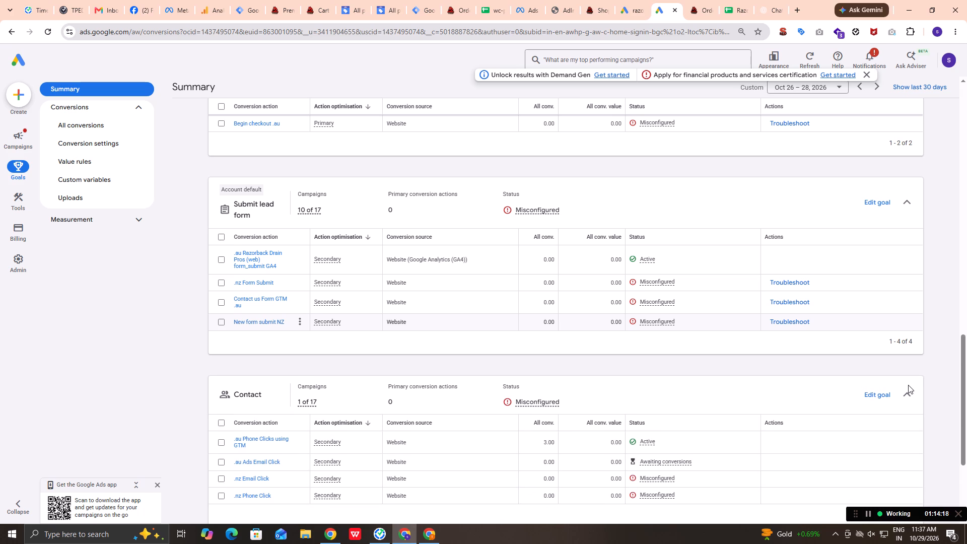
scroll(908, 385, down, 2)
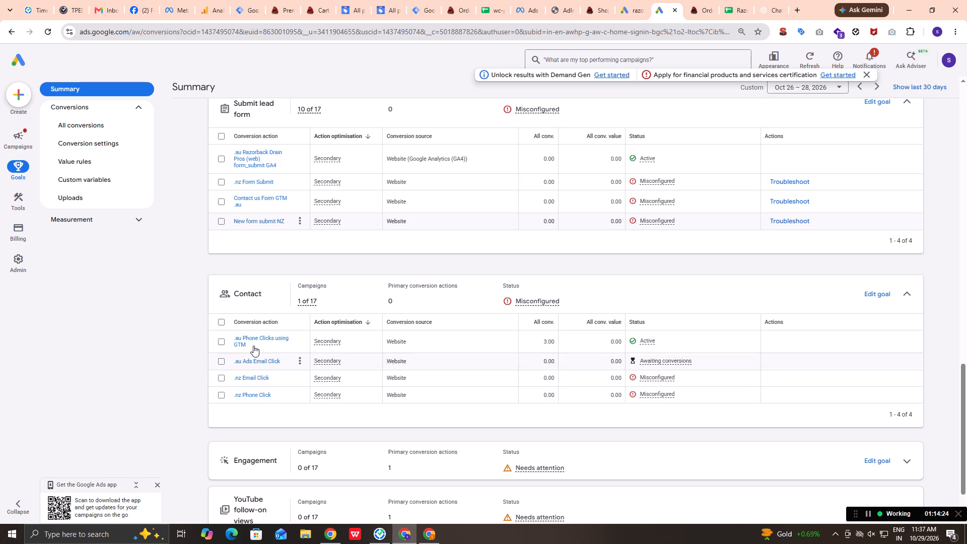
click(300, 340)
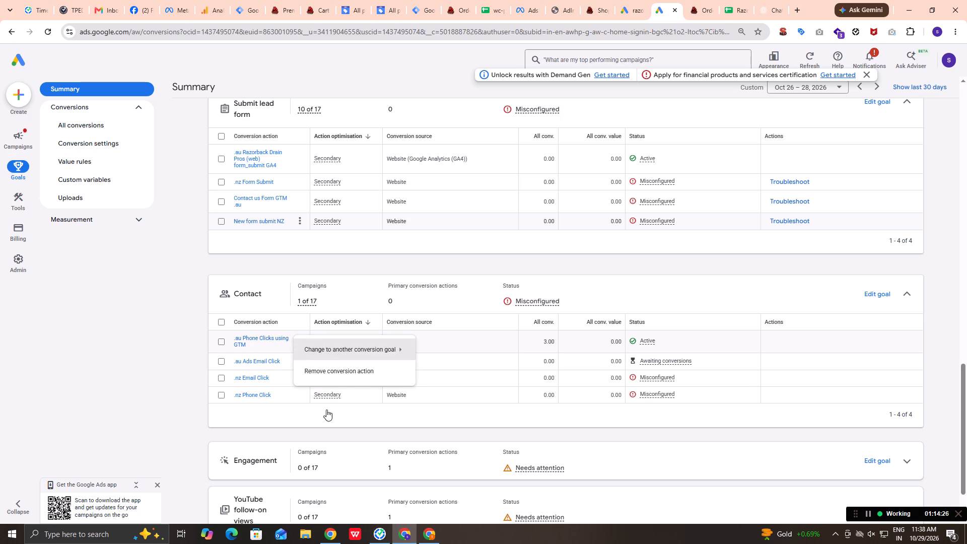
click(334, 419)
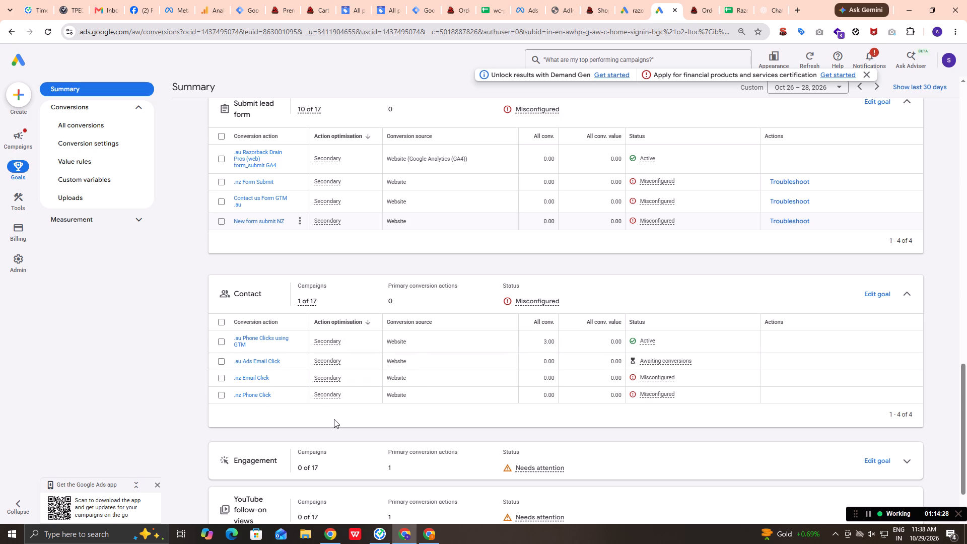
scroll(334, 419, down, 2)
scroll(334, 419, up, 1)
scroll(334, 419, down, 1)
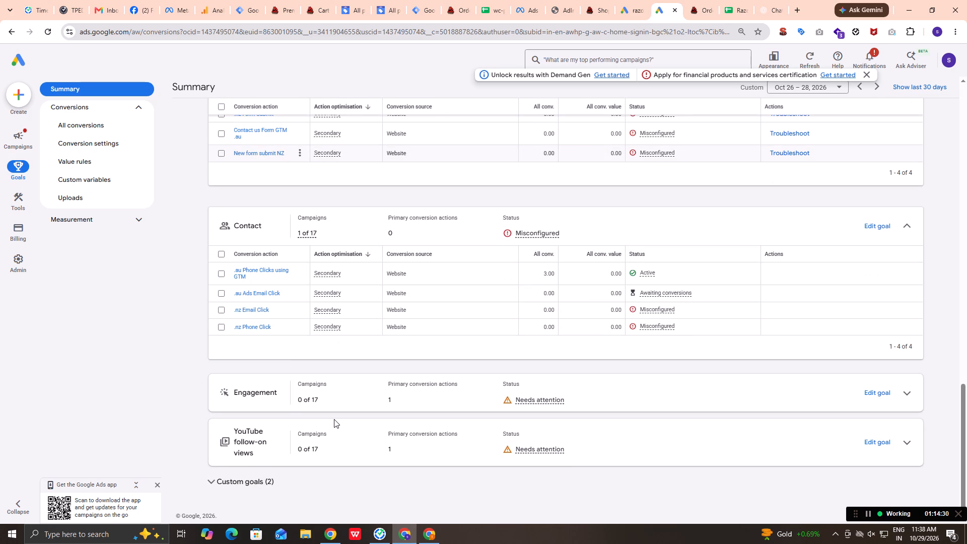
Open the *Razorback | Search campaign's settings, examine which conversion goals can be chosen for it, and cancel without changes.
click(17, 145)
click(73, 144)
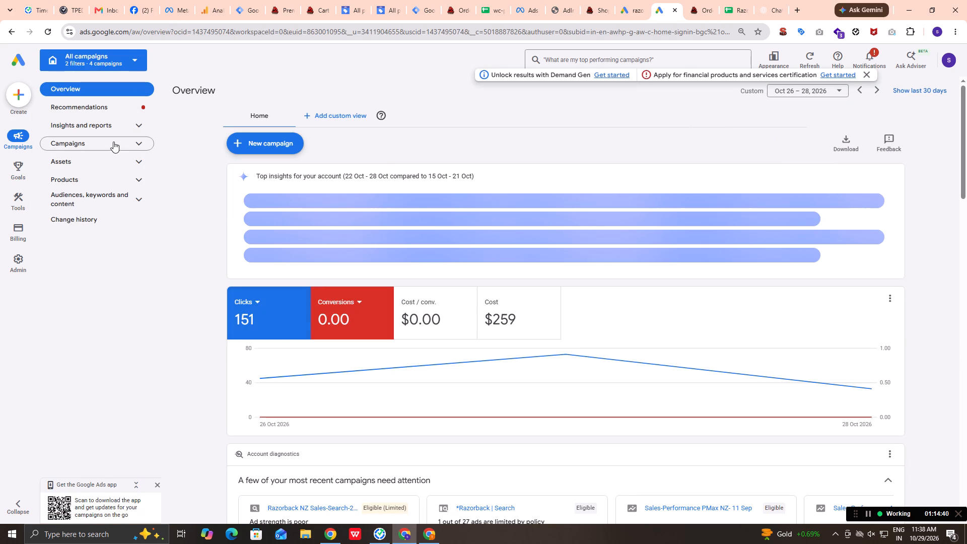
click(126, 143)
click(90, 165)
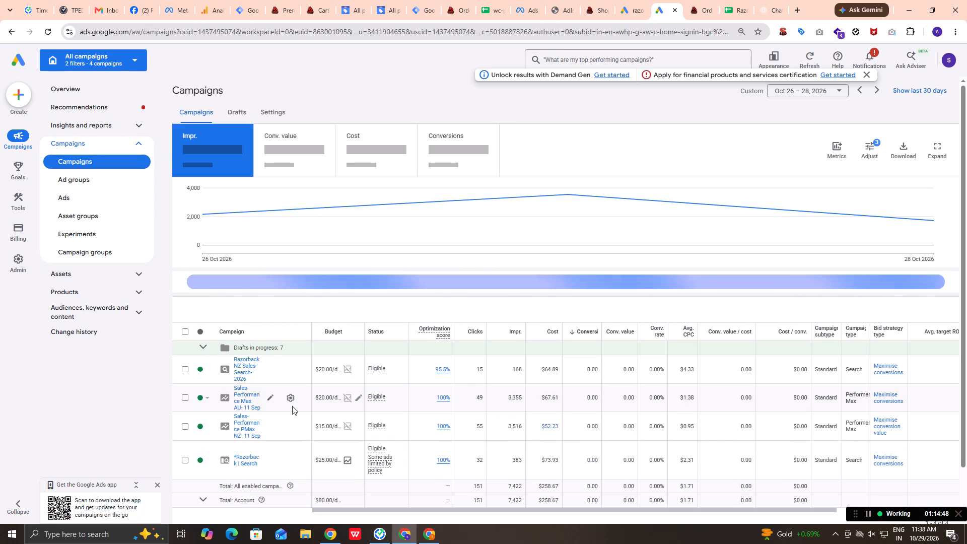
click(292, 462)
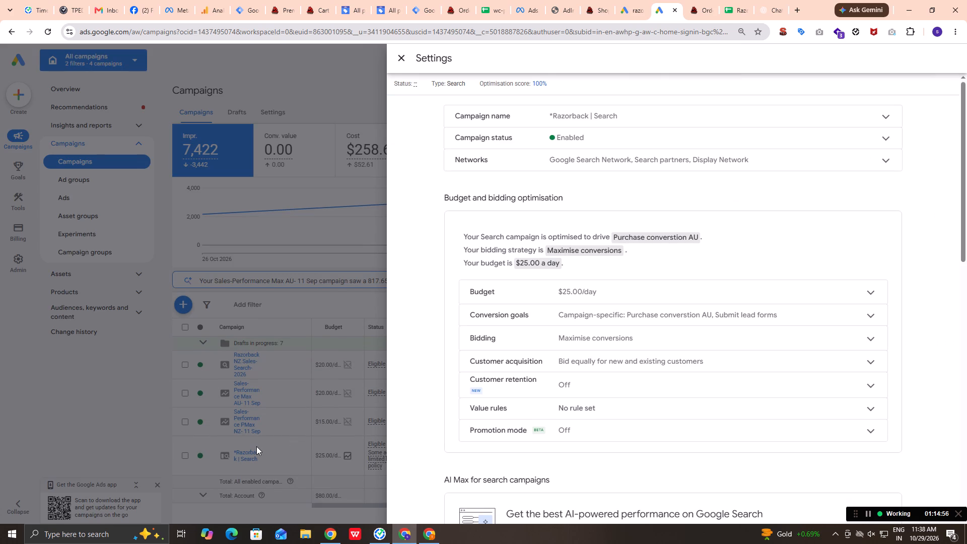
click(588, 318)
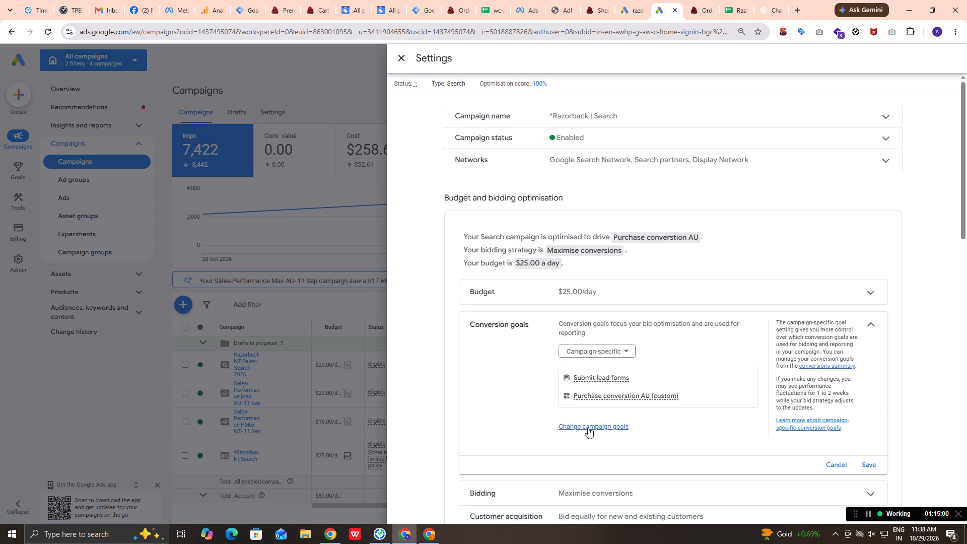
click(590, 425)
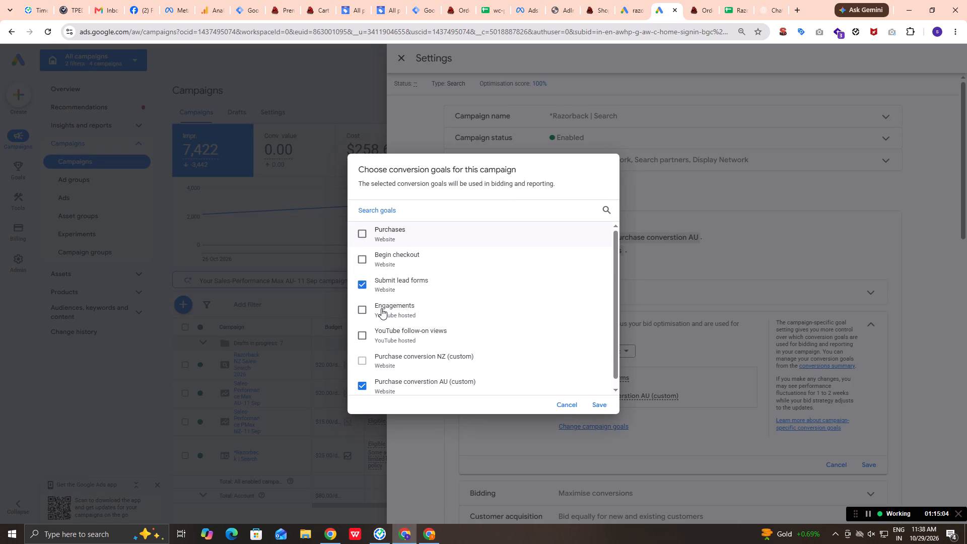
scroll(389, 333, down, 2)
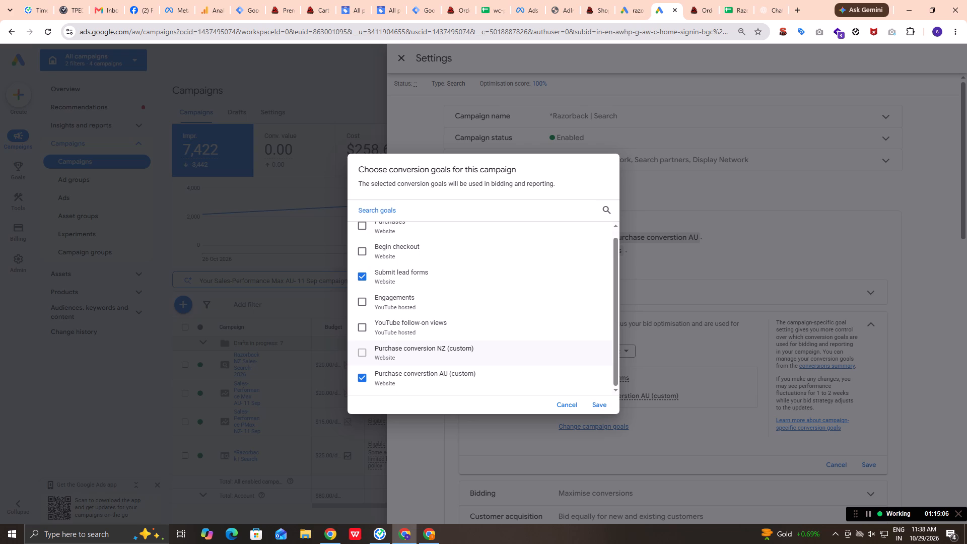
scroll(367, 360, up, 1)
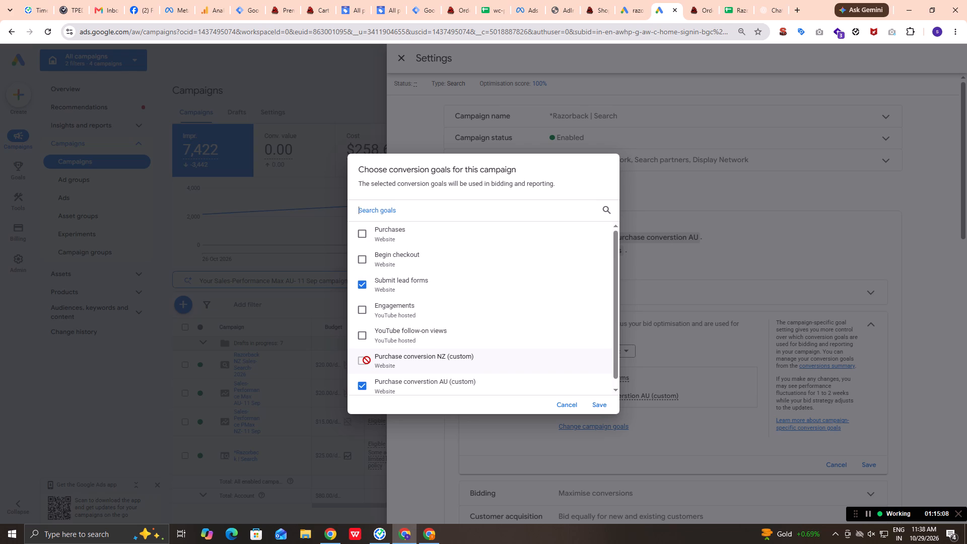
scroll(367, 360, down, 1)
scroll(367, 360, up, 1)
click(574, 404)
Preview the account-default conversion goals, Purchases and Begin checkout, for *Razorback | Search, and switch back to campaign-specific goals.
click(599, 351)
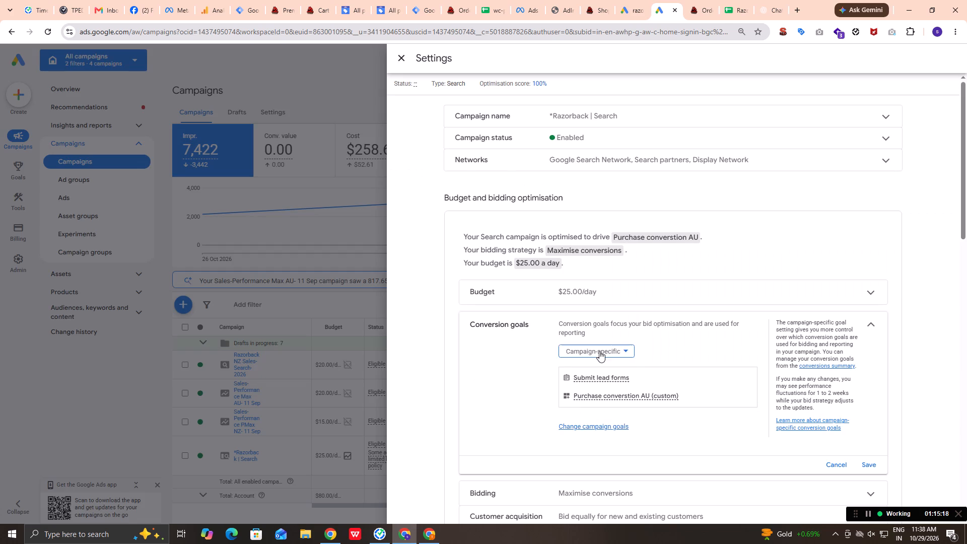
click(588, 357)
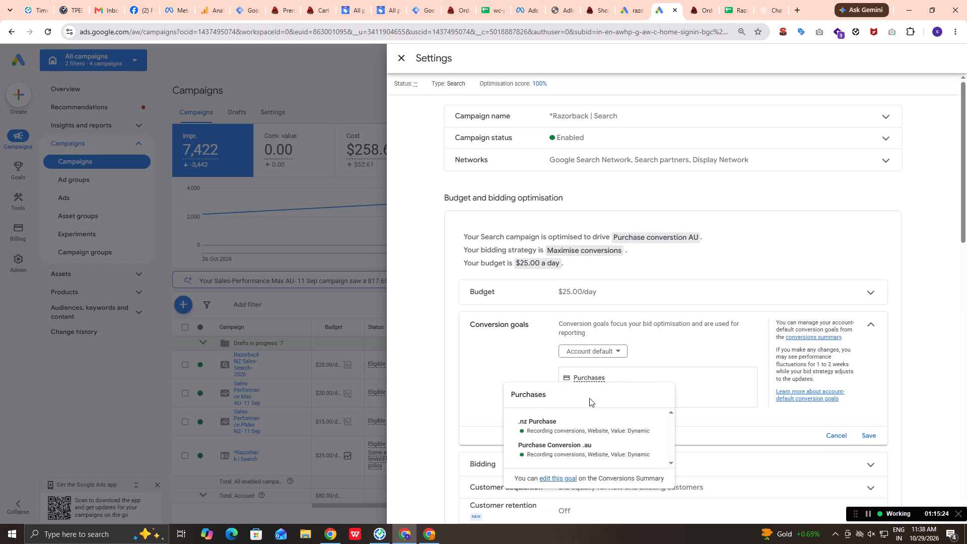
click(752, 426)
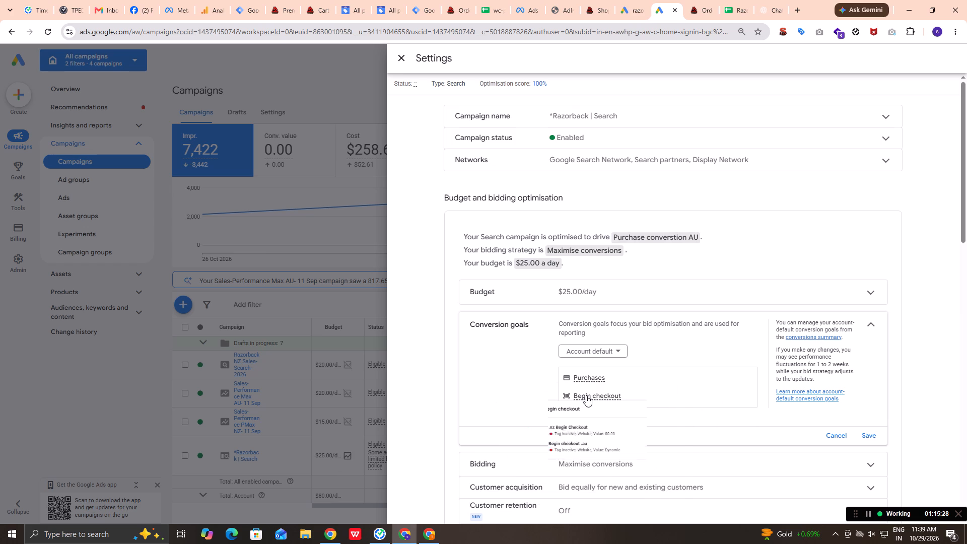
click(600, 352)
click(600, 372)
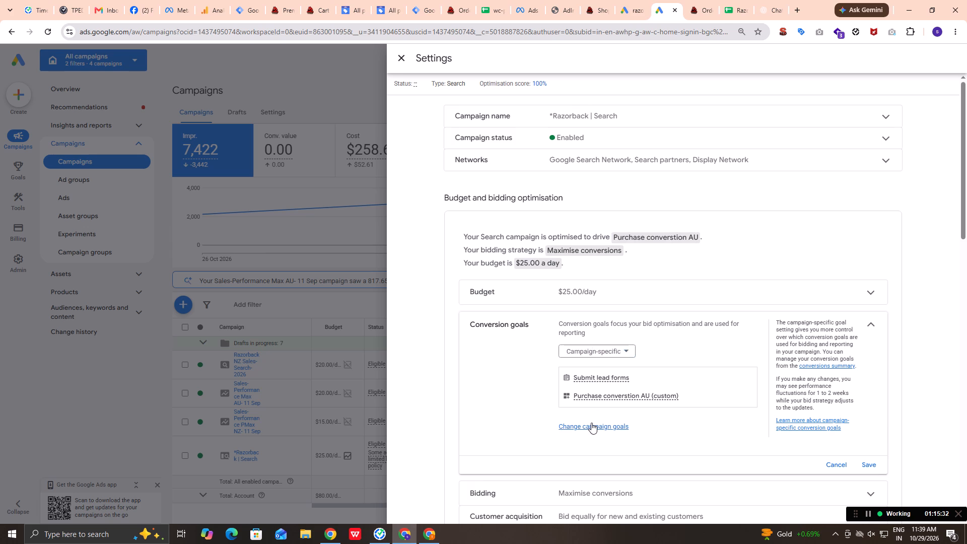
Recheck the campaign-specific goals of *Razorback | Search, search the goal list for "con", and close the settings without saving.
click(619, 376)
click(720, 422)
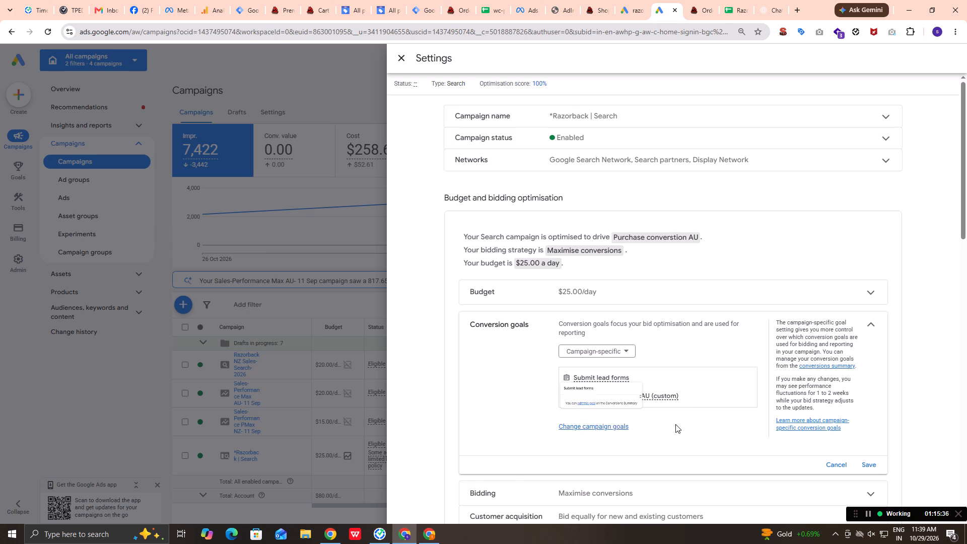
click(608, 428)
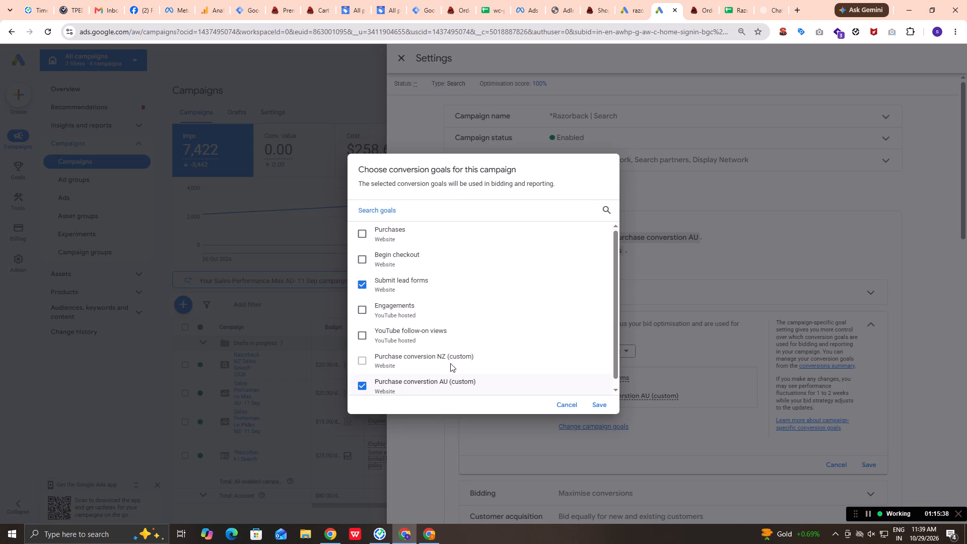
scroll(410, 346, down, 1)
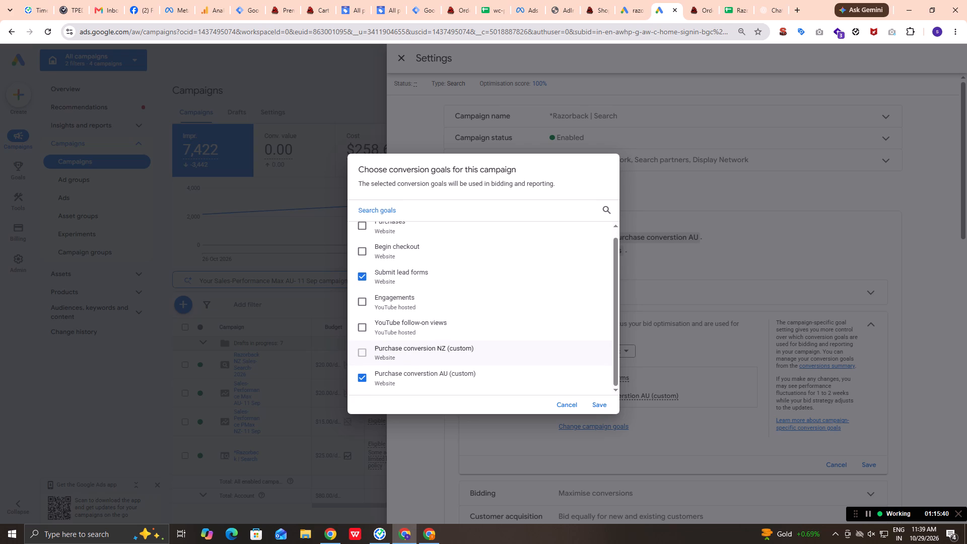
scroll(410, 346, up, 1)
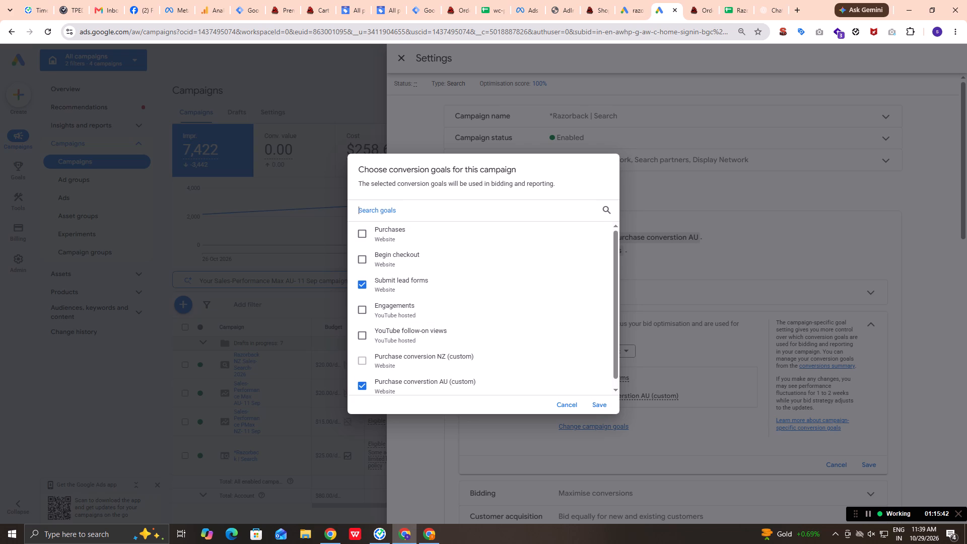
click(408, 206)
text(con)
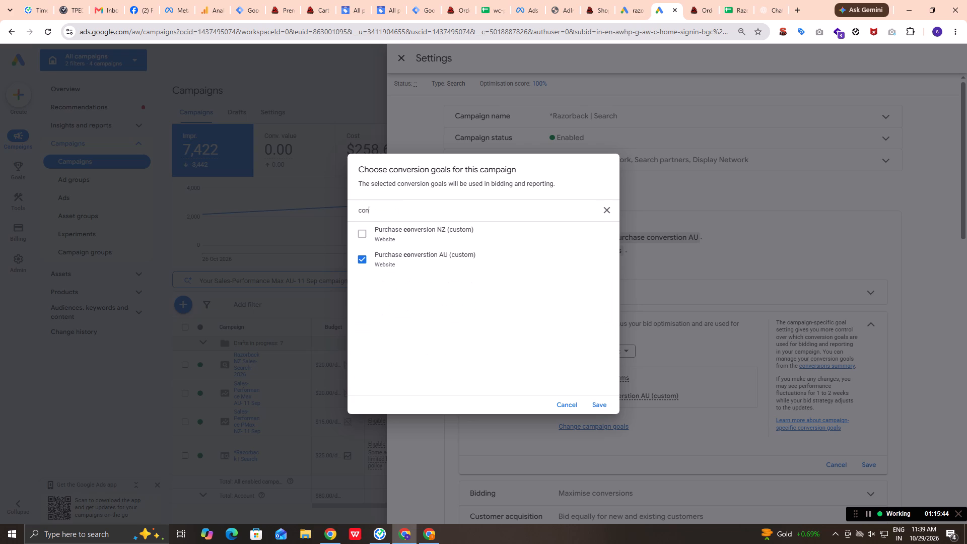
click(579, 401)
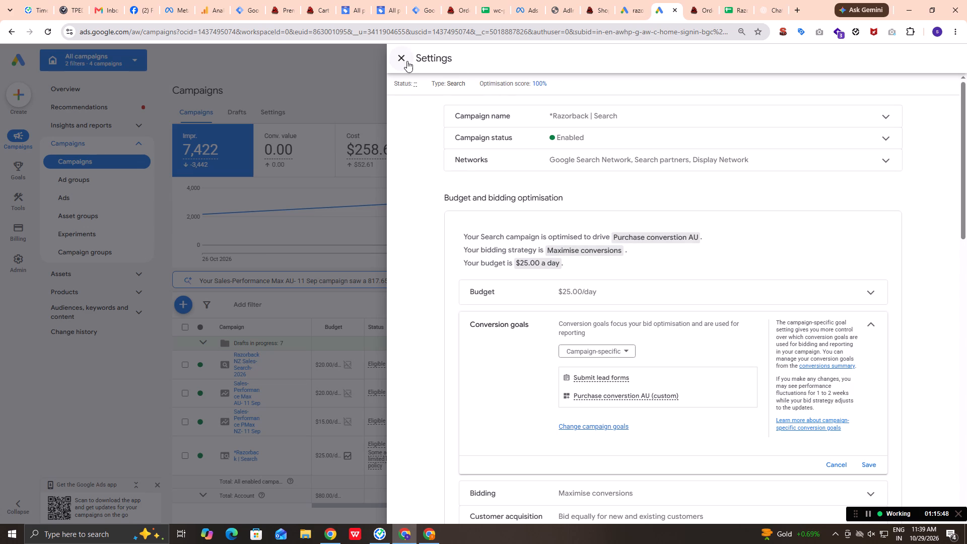
click(399, 60)
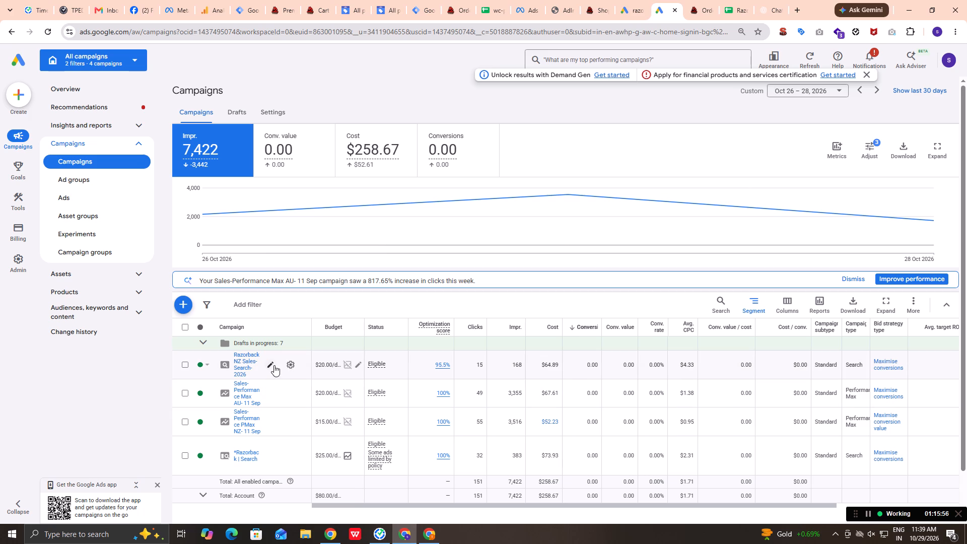
Review the conversion goal choices in the Razorback NZ Sales-Search-2026 campaign's settings and close them without changes.
click(296, 361)
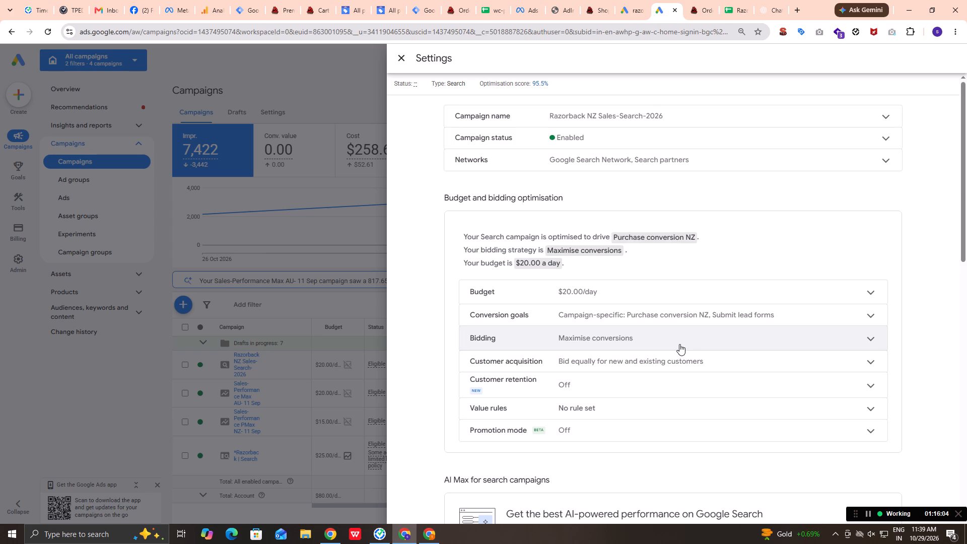
click(674, 307)
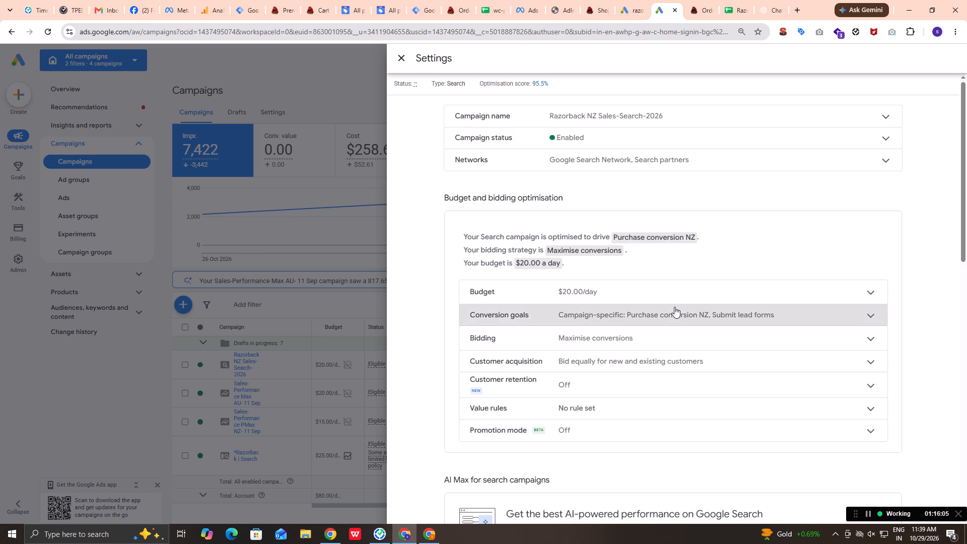
click(599, 423)
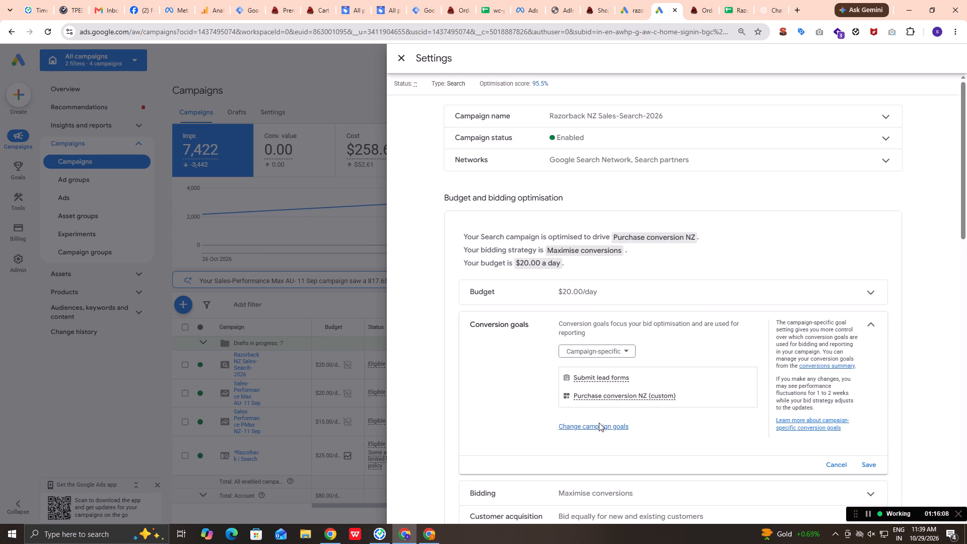
scroll(521, 354, down, 3)
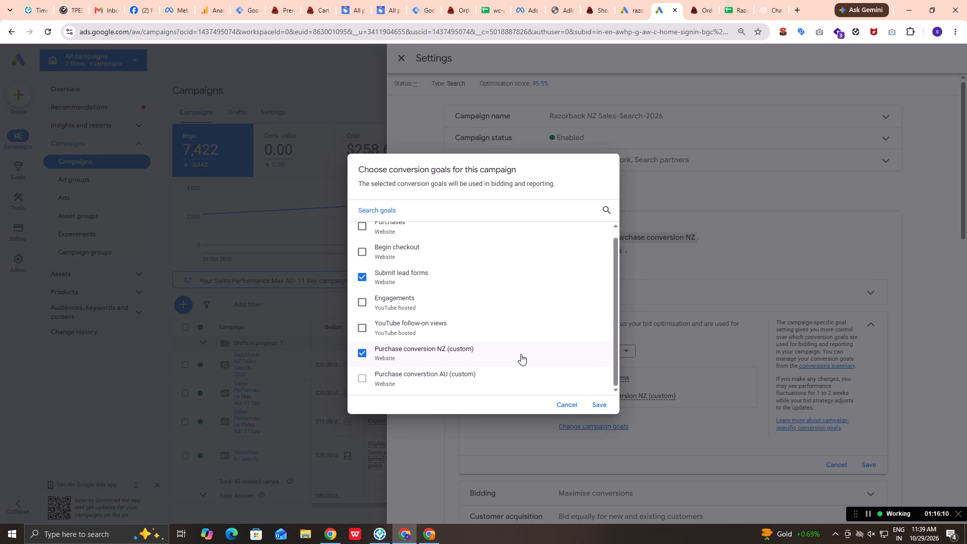
scroll(521, 354, up, 2)
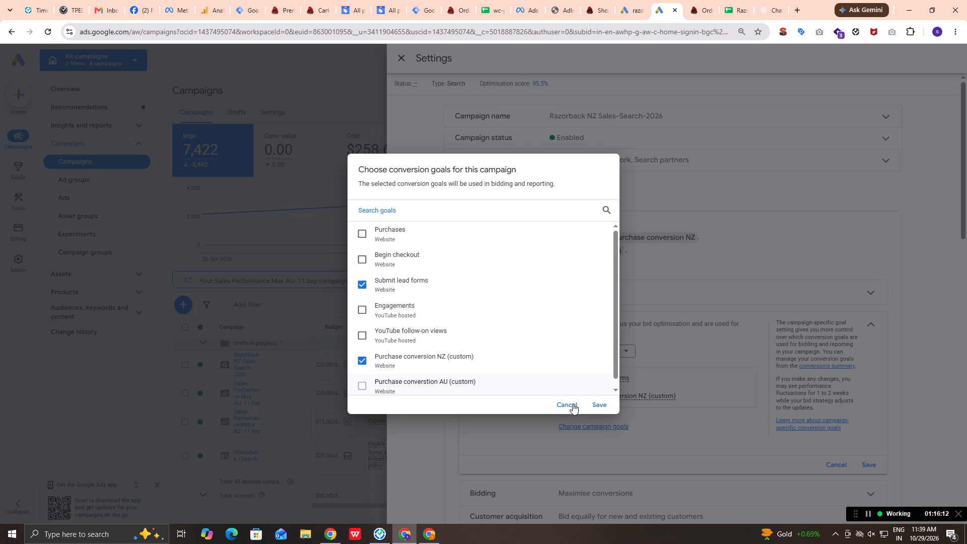
click(571, 400)
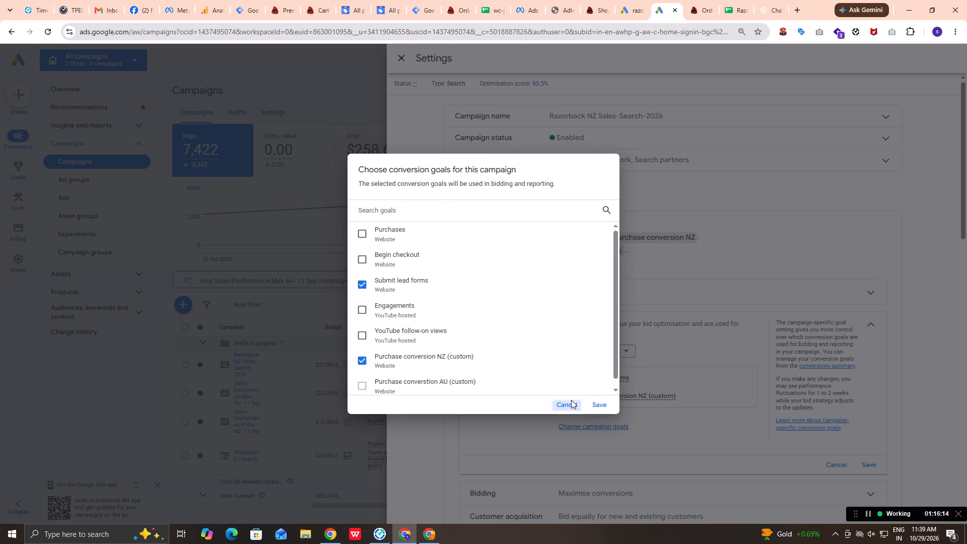
click(393, 58)
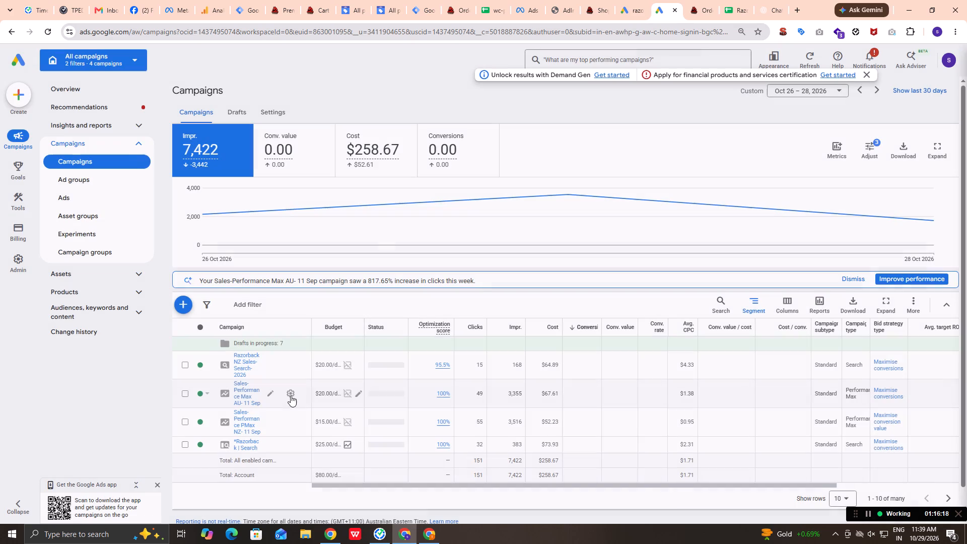
Examine the conversion goal choices in the Sales-Performance Max AU- 11 Sep campaign's settings and cancel the goal selection.
click(295, 392)
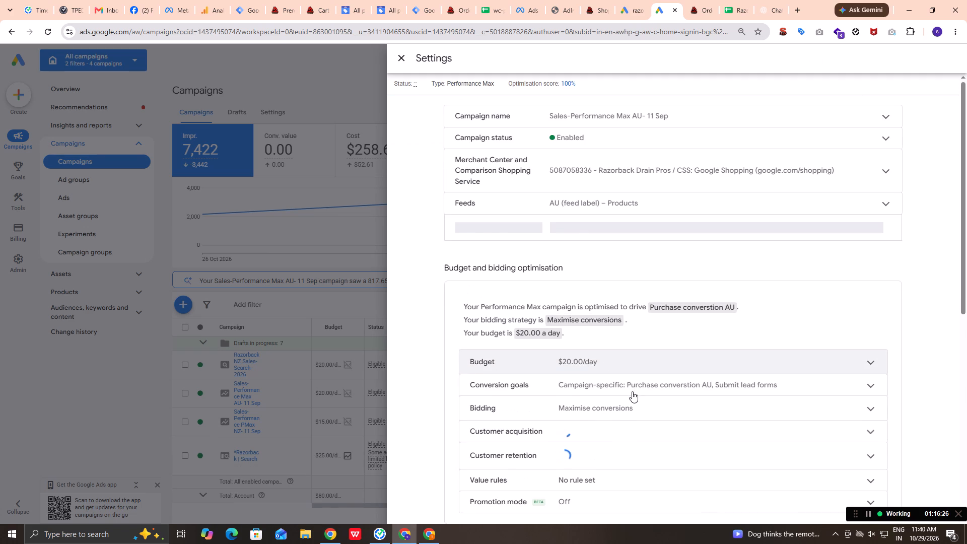
click(626, 380)
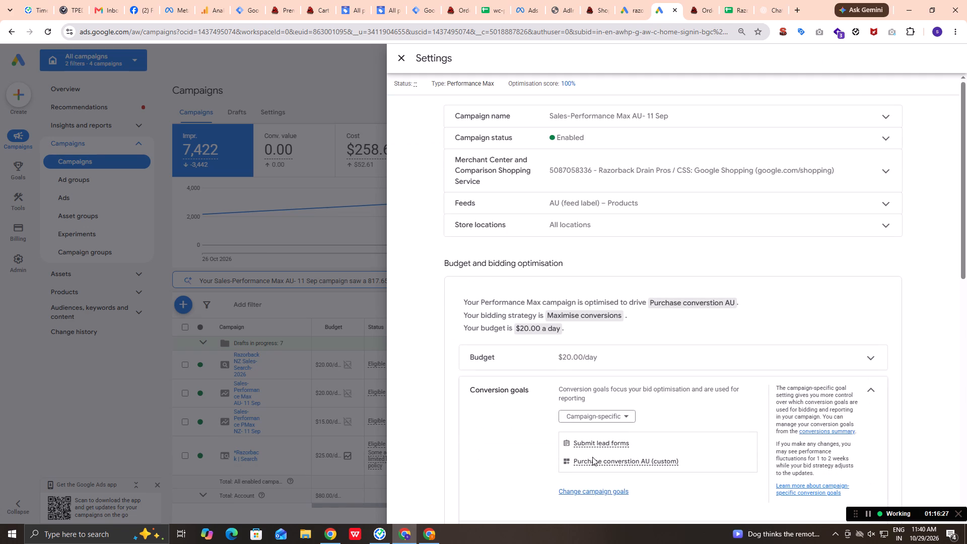
click(591, 491)
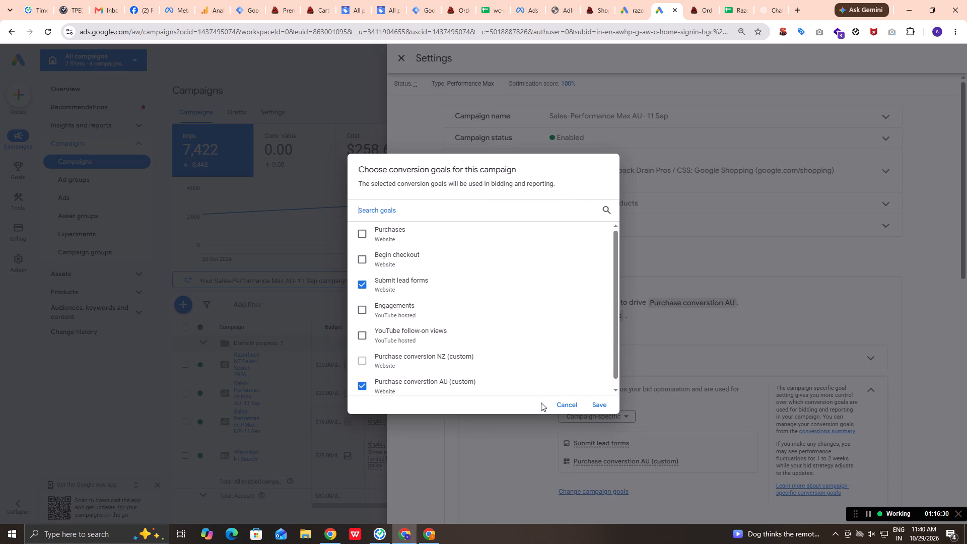
scroll(508, 347, down, 2)
click(573, 403)
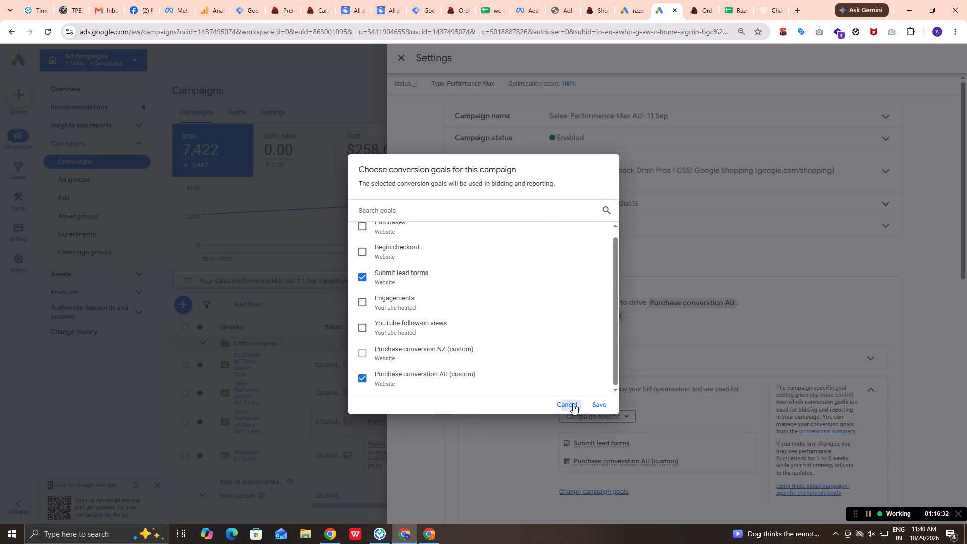
Preview the account-default goals for Sales-Performance Max AU- 11 Sep, and go from the Begin checkout details to the conversions summary without saving.
click(595, 419)
click(589, 423)
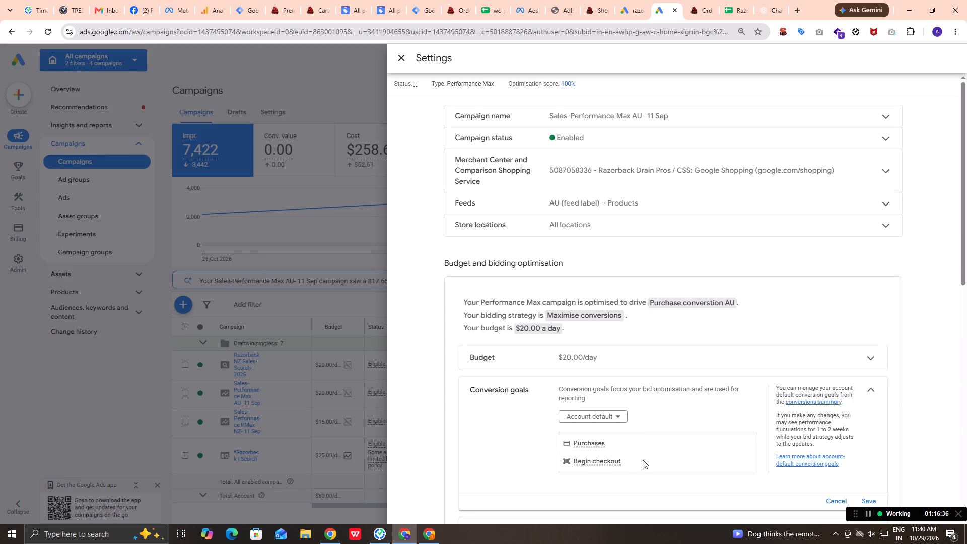
click(643, 460)
click(594, 461)
scroll(594, 461, down, 2)
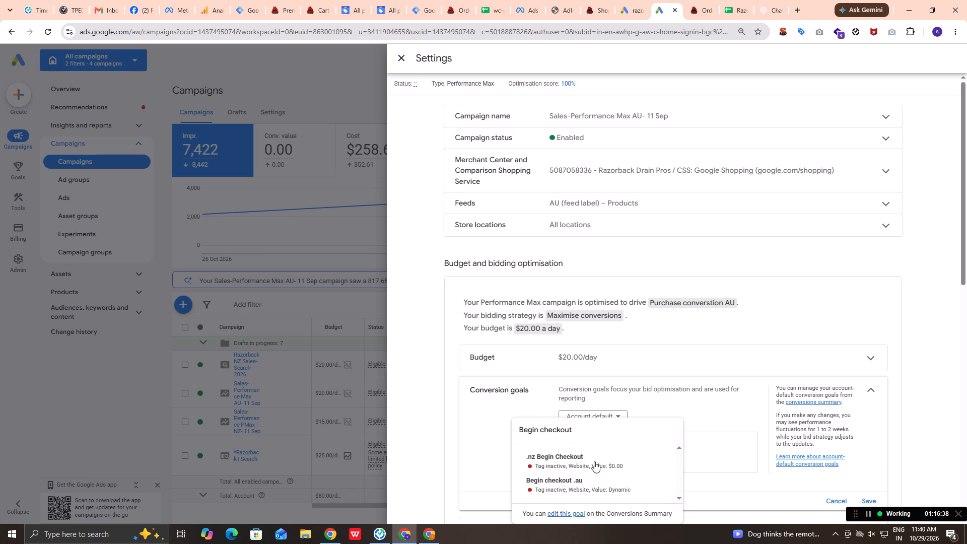
click(568, 514)
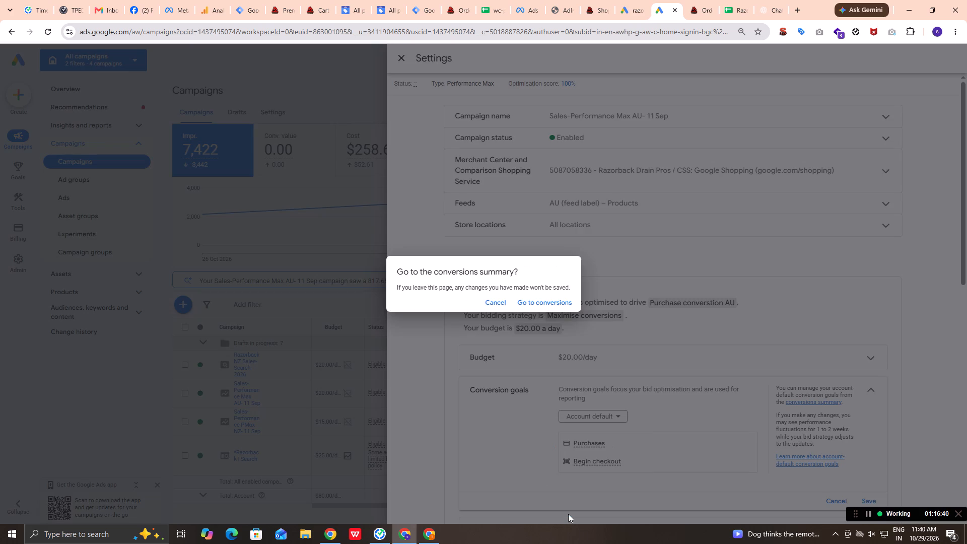
click(541, 298)
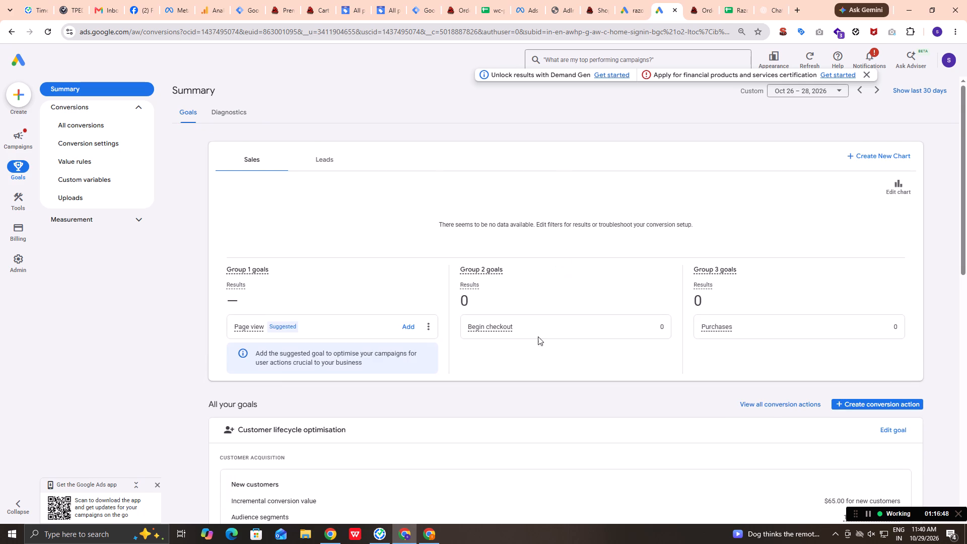
Examine the conversion action optimisation settings of the Submit lead form goal, and return to the campaigns list without saving.
scroll(534, 355, down, 6)
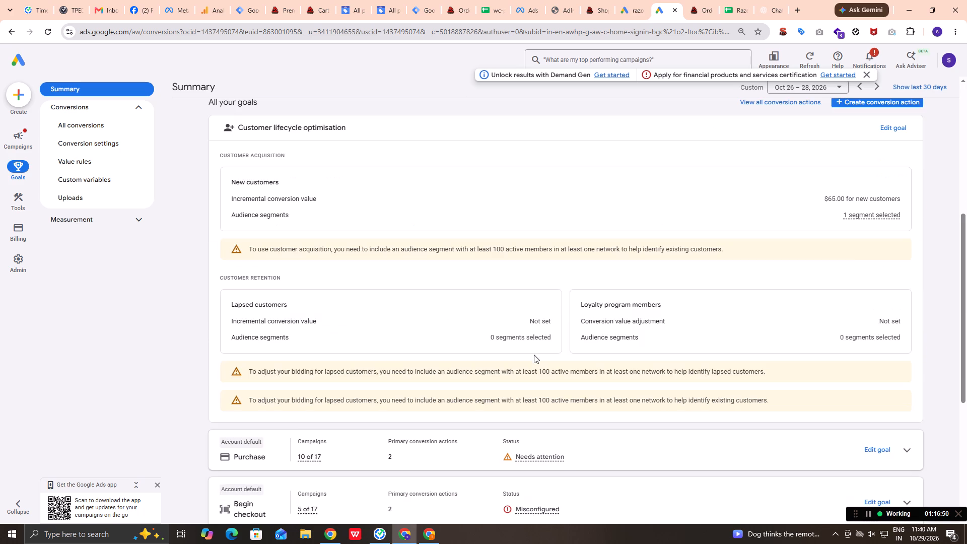
scroll(534, 355, down, 8)
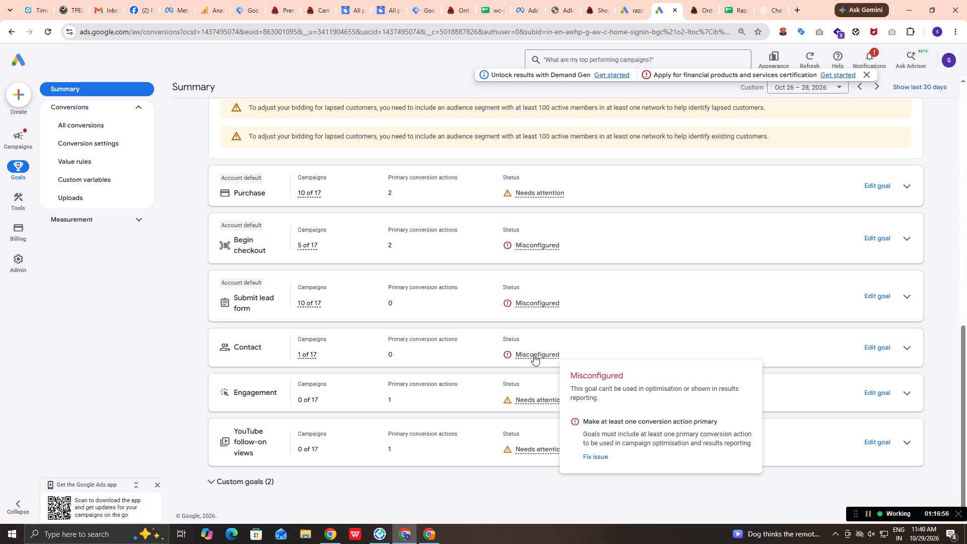
click(888, 295)
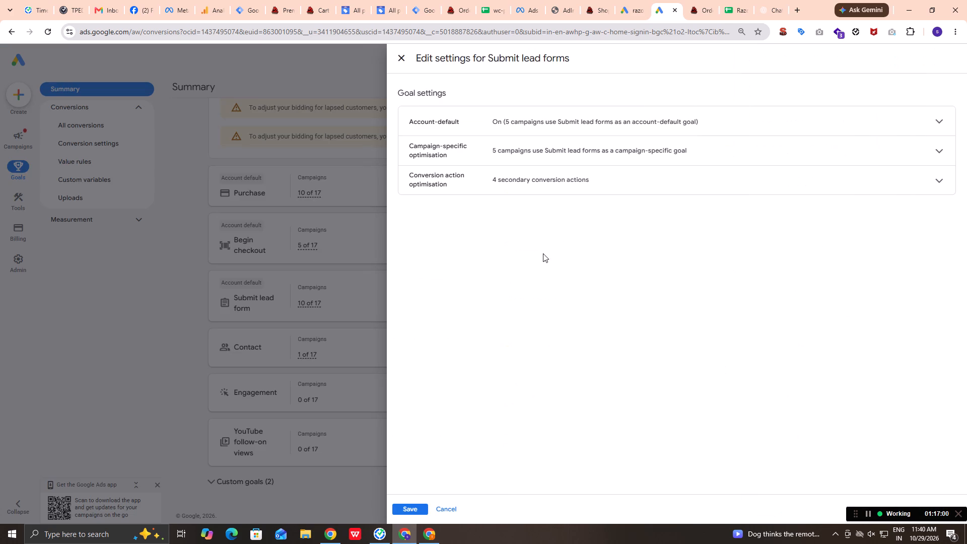
click(524, 177)
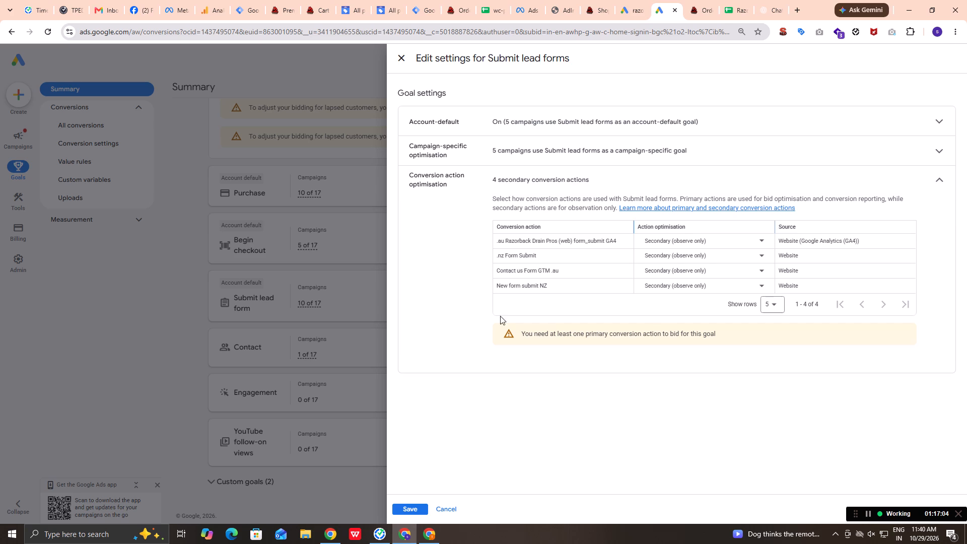
click(394, 58)
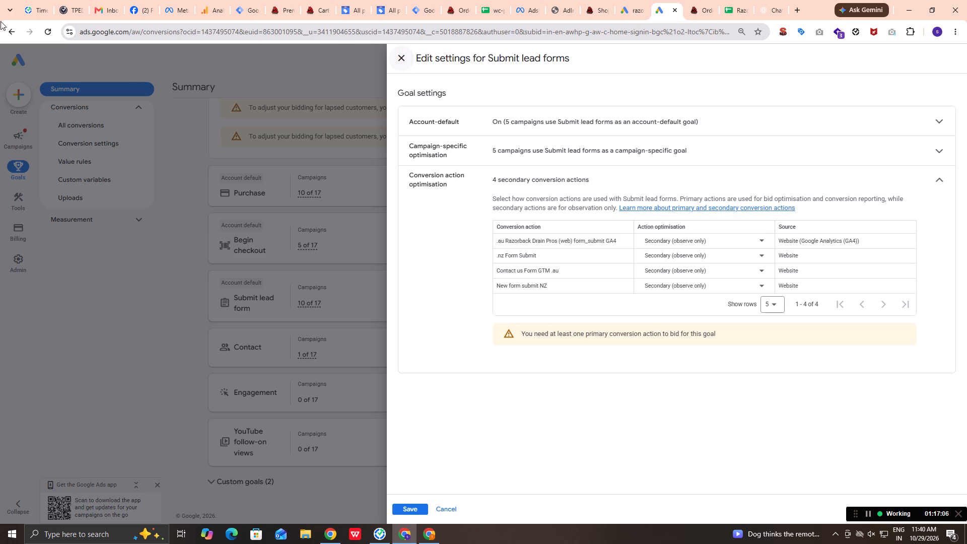
click(6, 30)
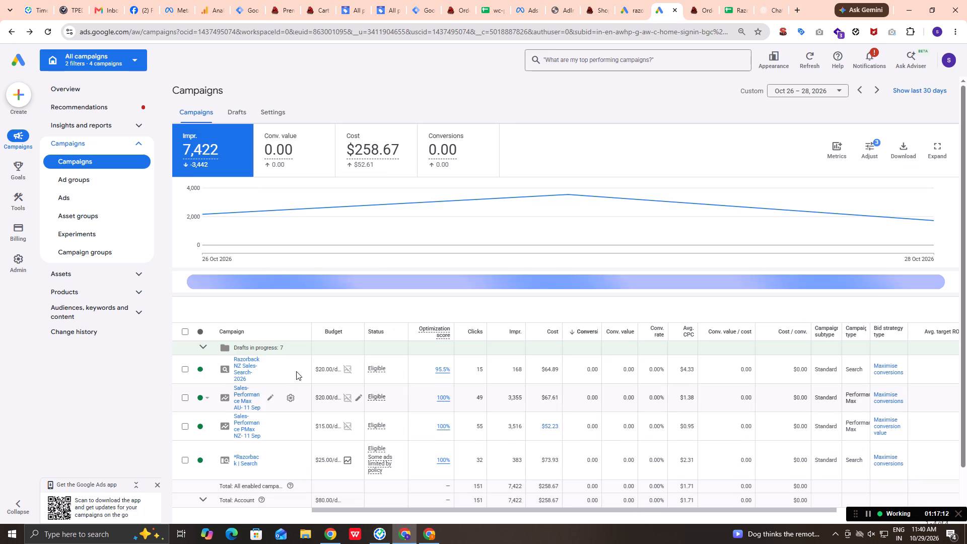
Recheck the campaign-specific conversion goal choices of Razorback NZ Sales-Search-2026, cancel the goal selection and close the settings.
click(286, 365)
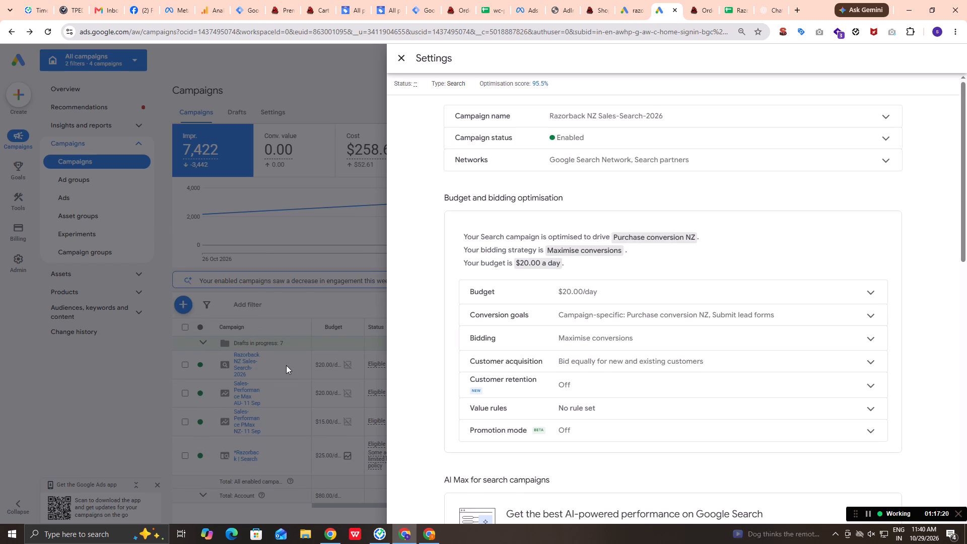
click(609, 320)
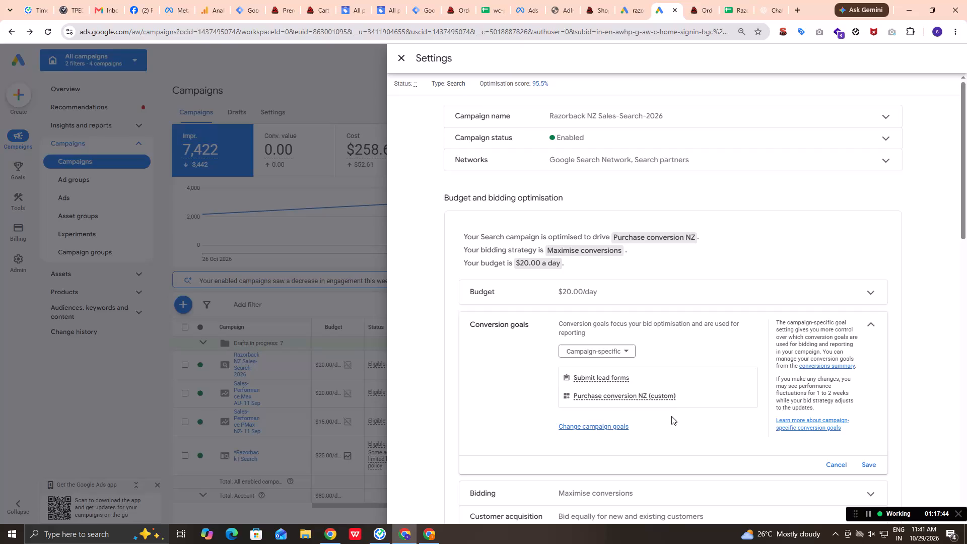
click(597, 424)
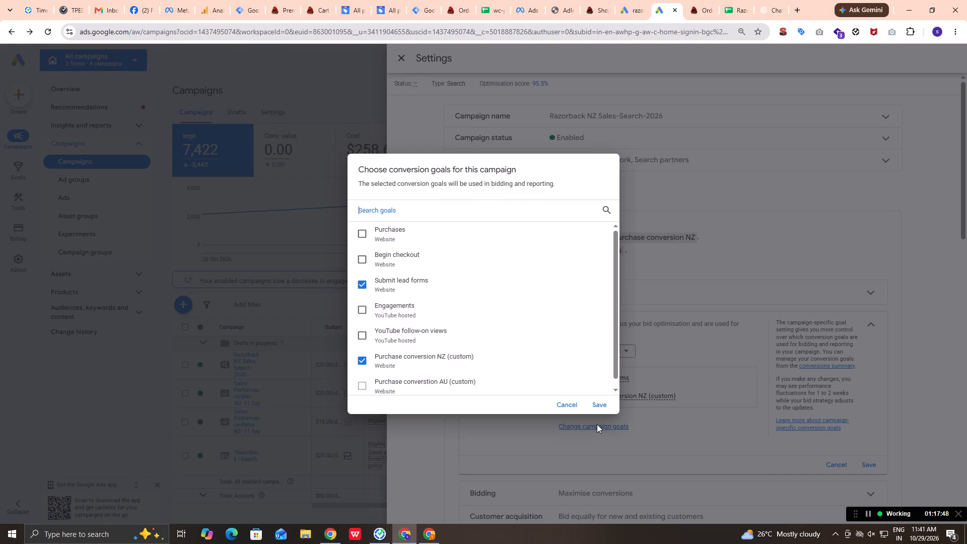
click(568, 404)
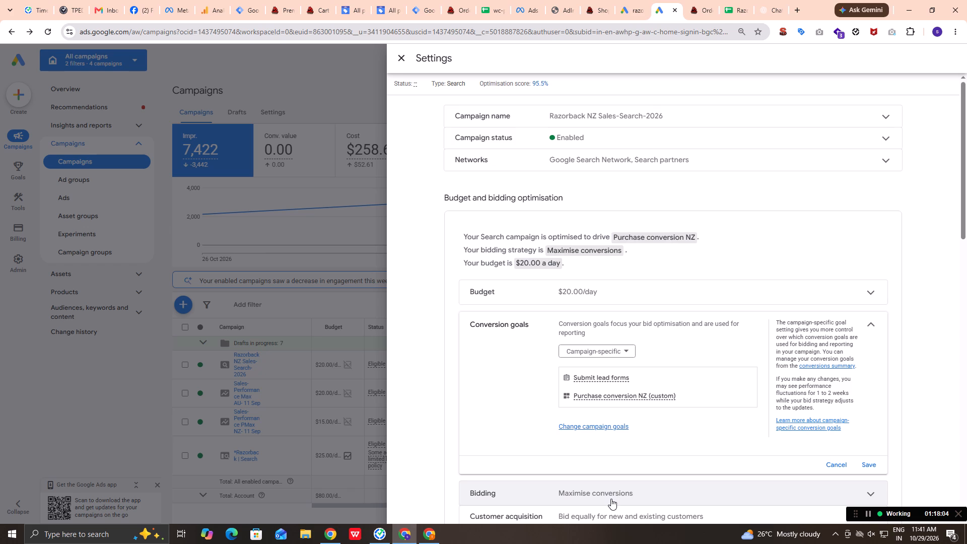
scroll(611, 499, down, 1)
scroll(611, 499, up, 1)
scroll(611, 499, down, 1)
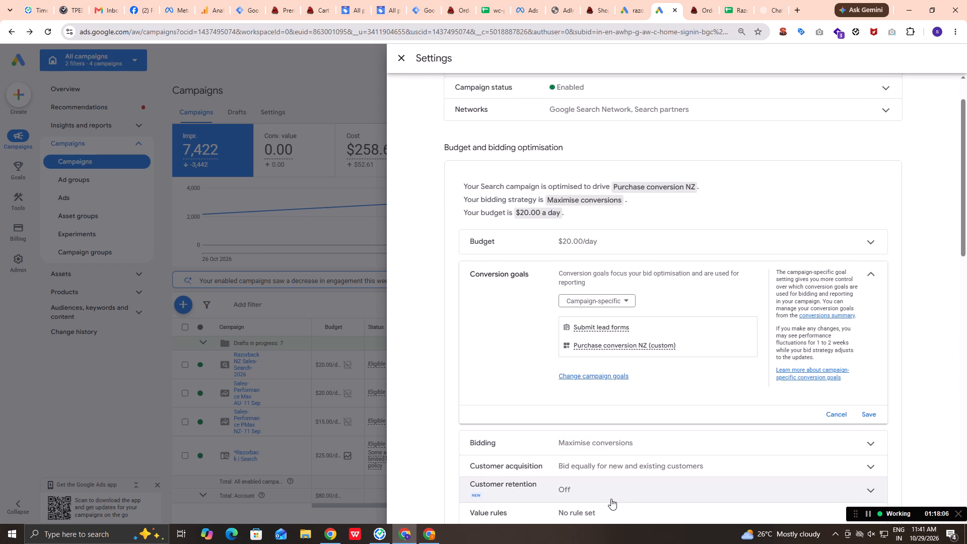
click(400, 58)
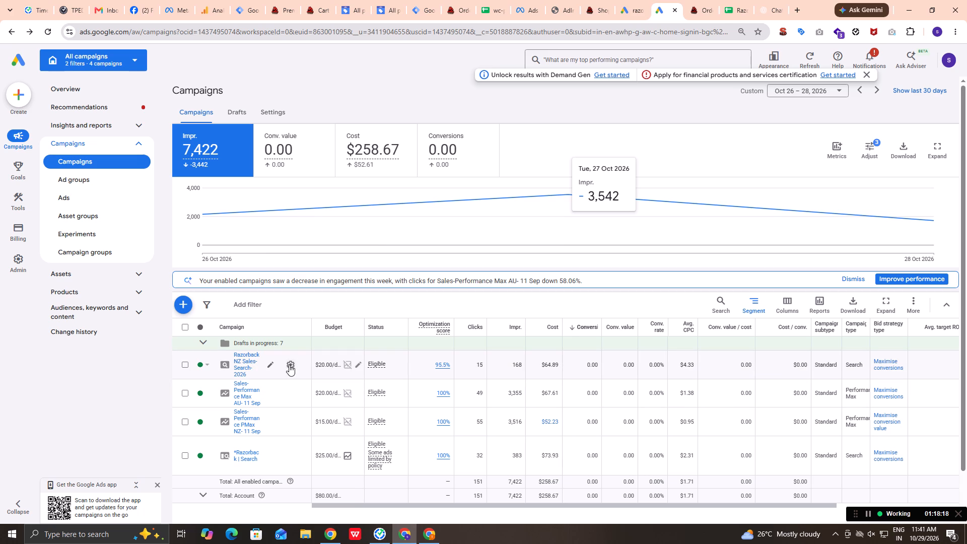
Look over the ads in Razorback NZ Sales-Search-2026 and open the Drain Camera responsive search ad for editing.
click(247, 365)
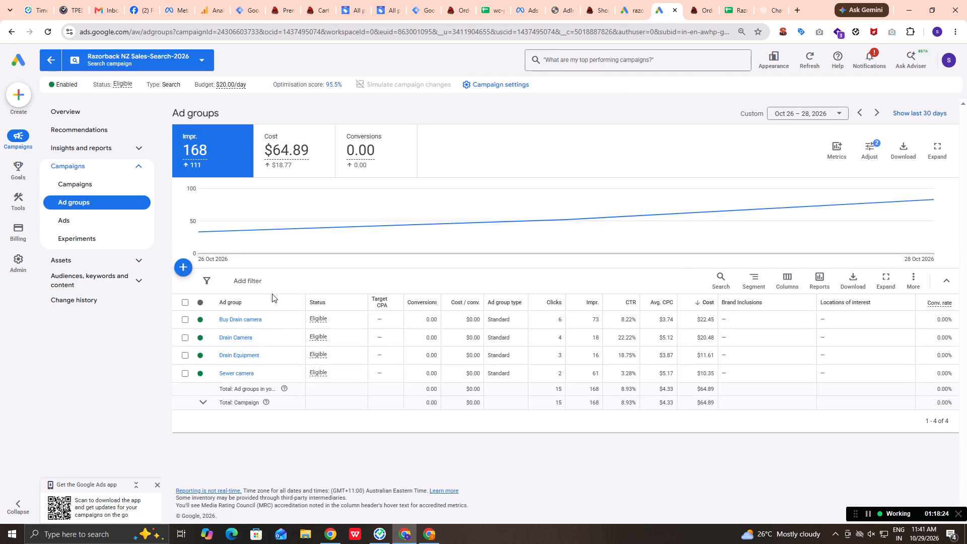
click(75, 224)
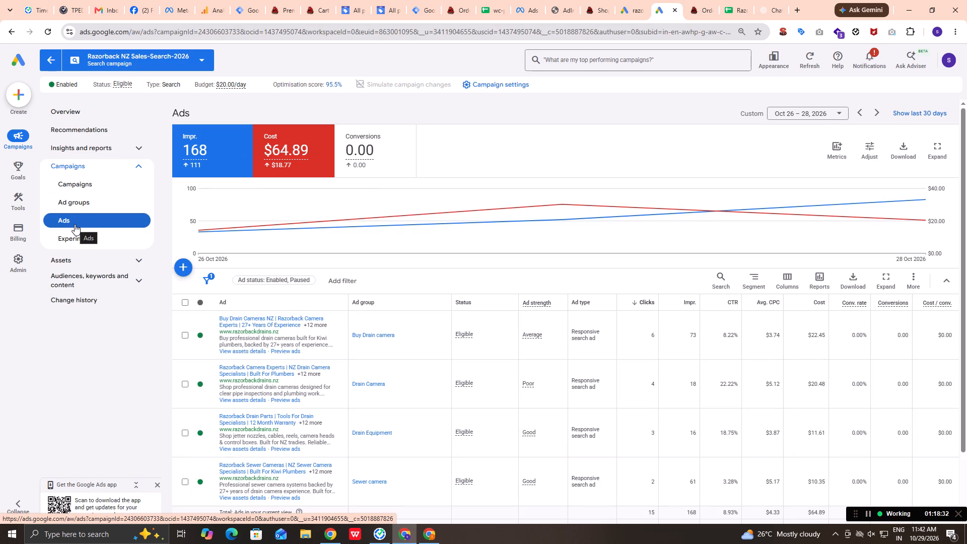
scroll(256, 403, down, 1)
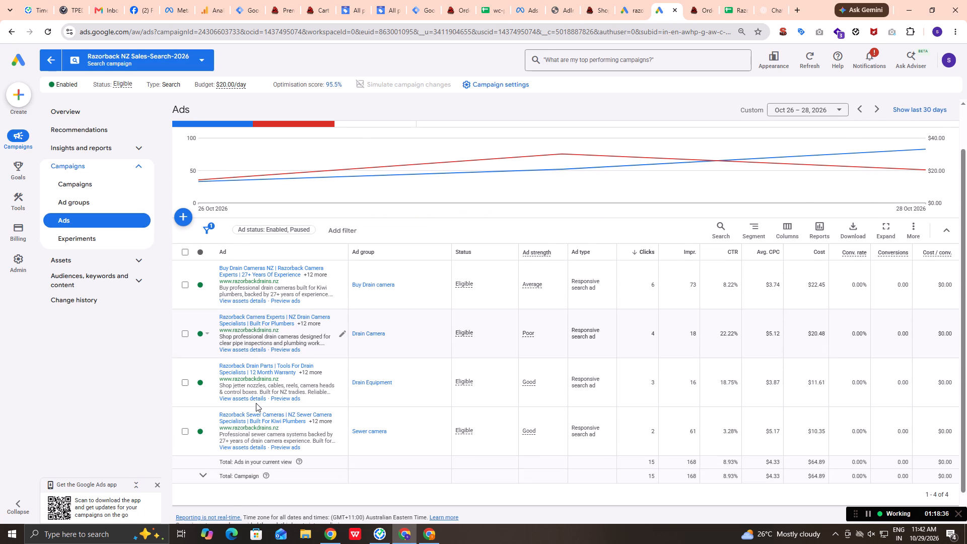
scroll(256, 403, up, 1)
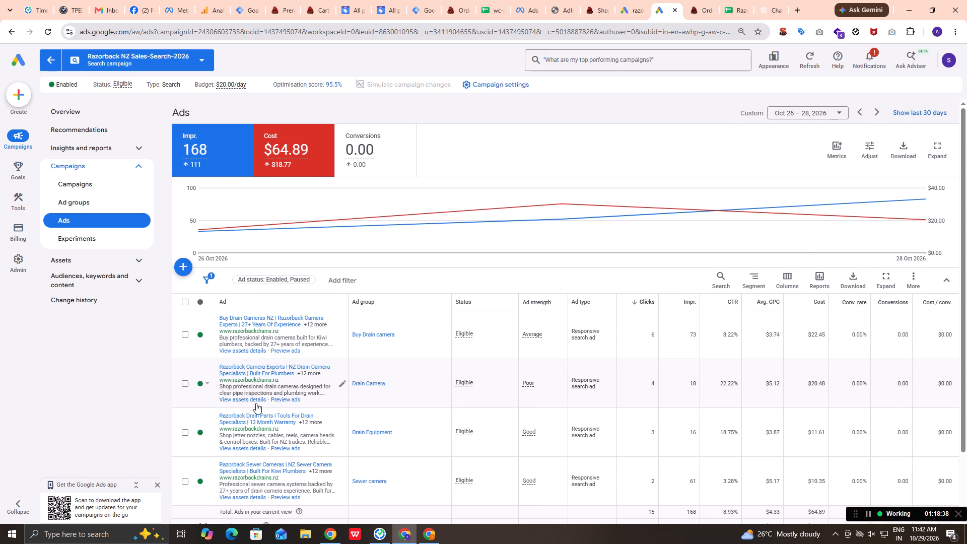
scroll(256, 403, down, 1)
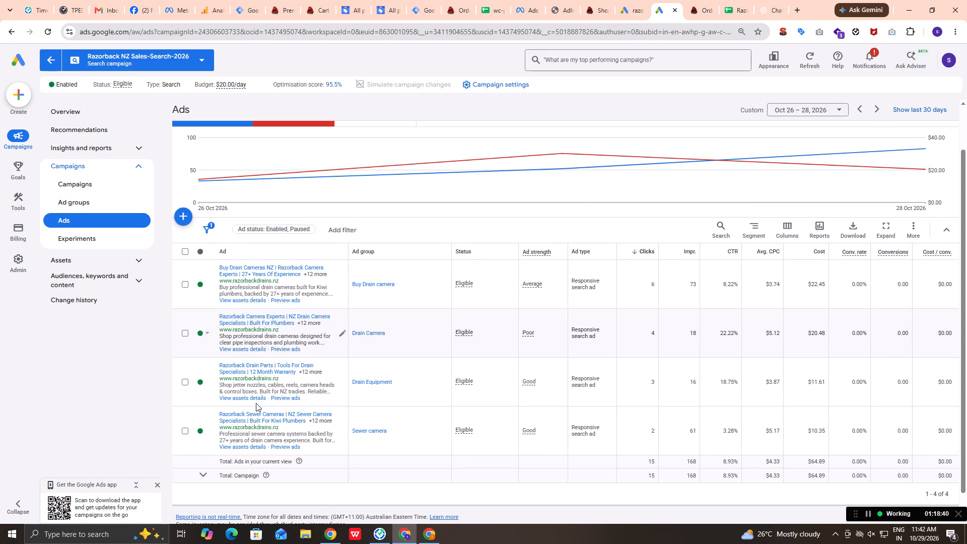
scroll(256, 403, up, 1)
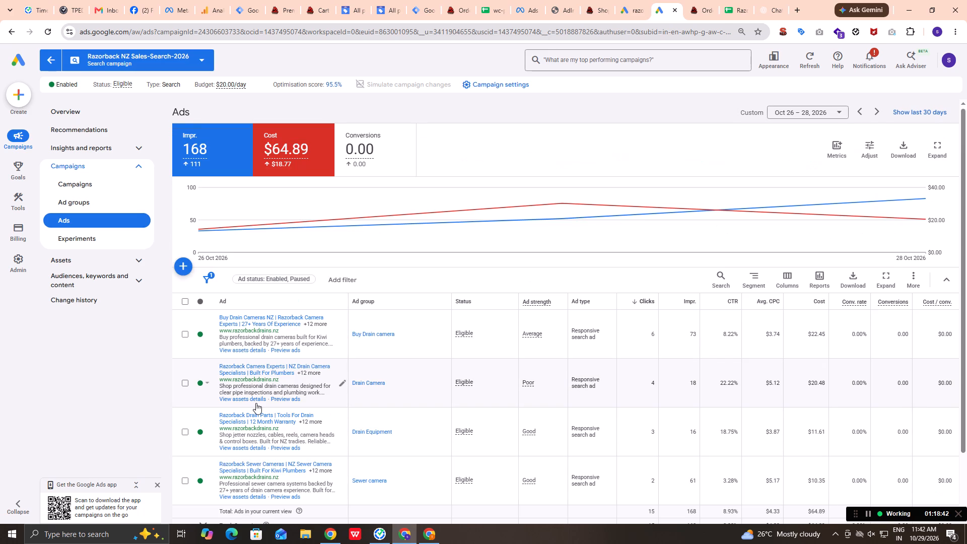
scroll(256, 403, down, 1)
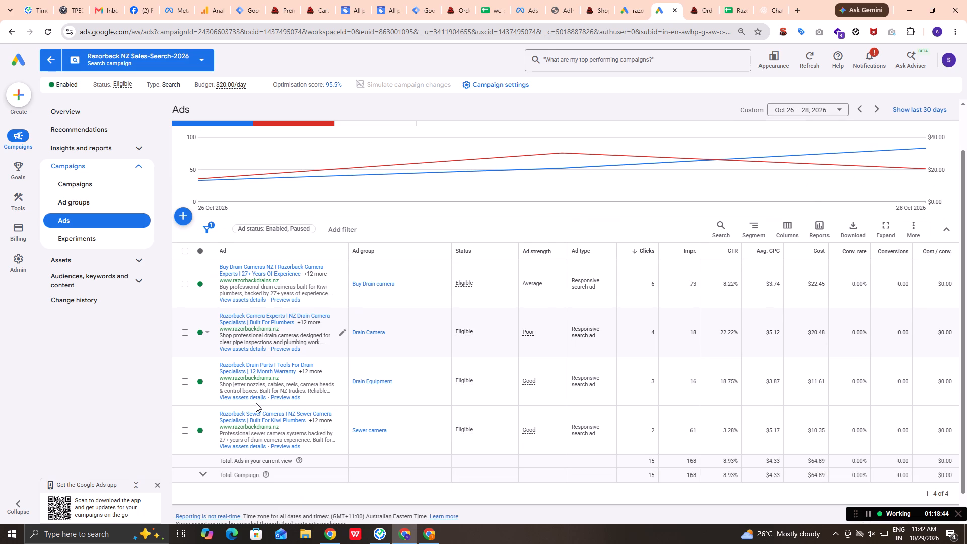
scroll(256, 403, up, 1)
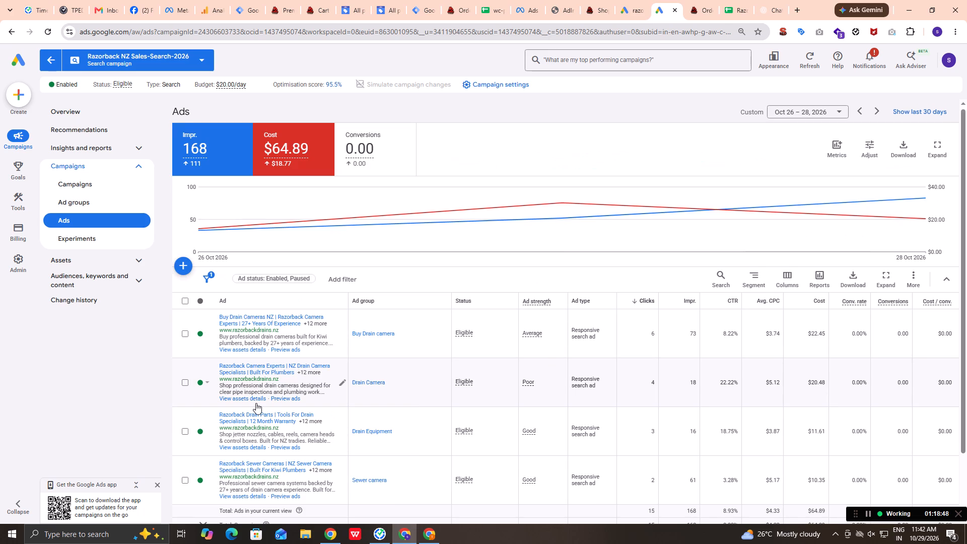
scroll(256, 403, down, 1)
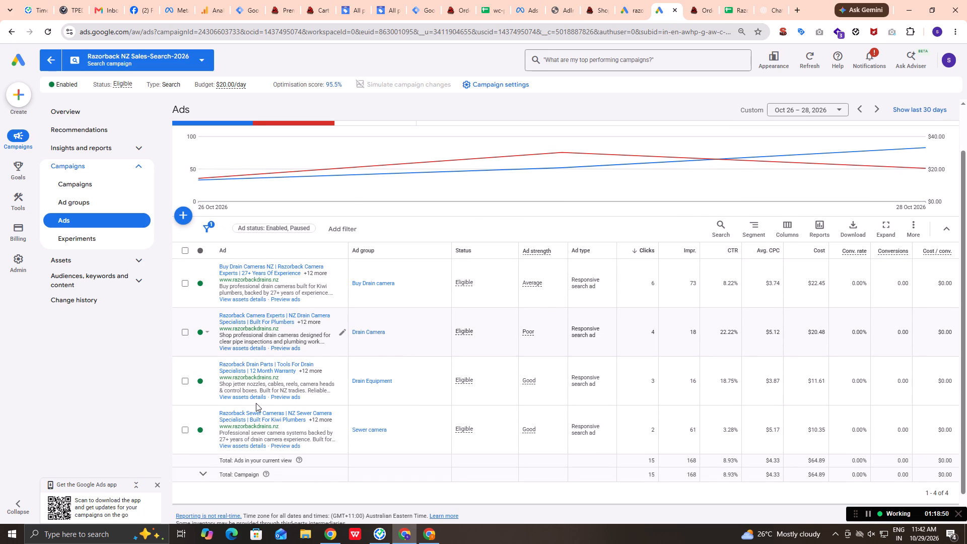
click(338, 328)
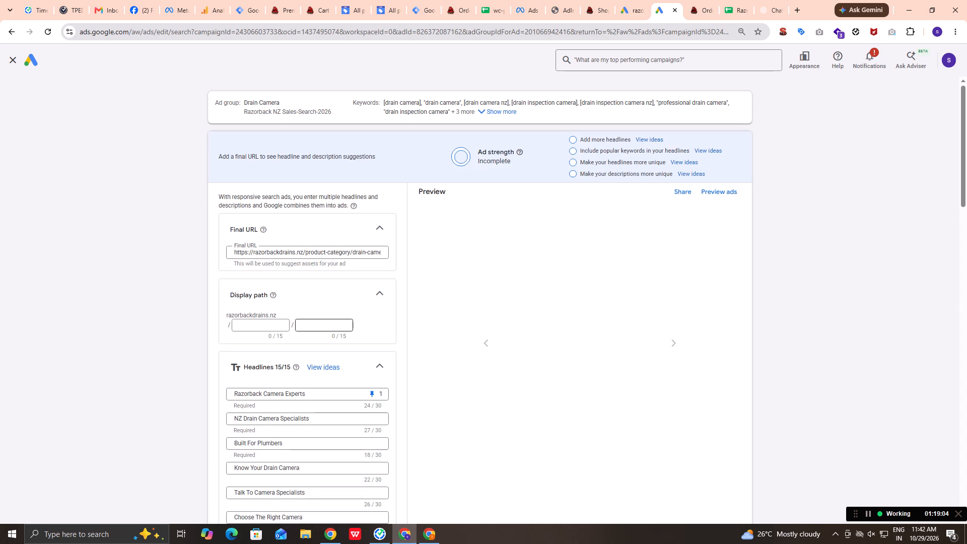
scroll(250, 498, down, 2)
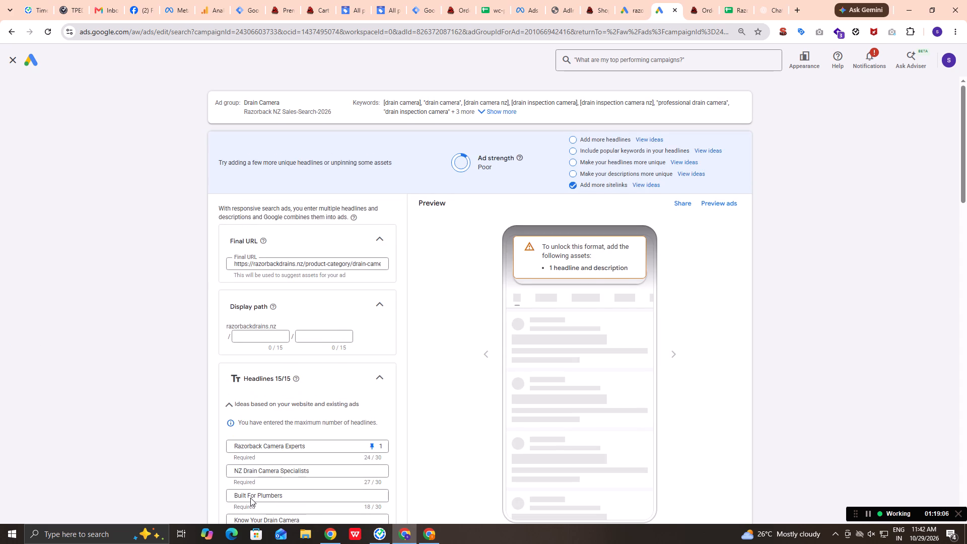
scroll(250, 498, down, 1)
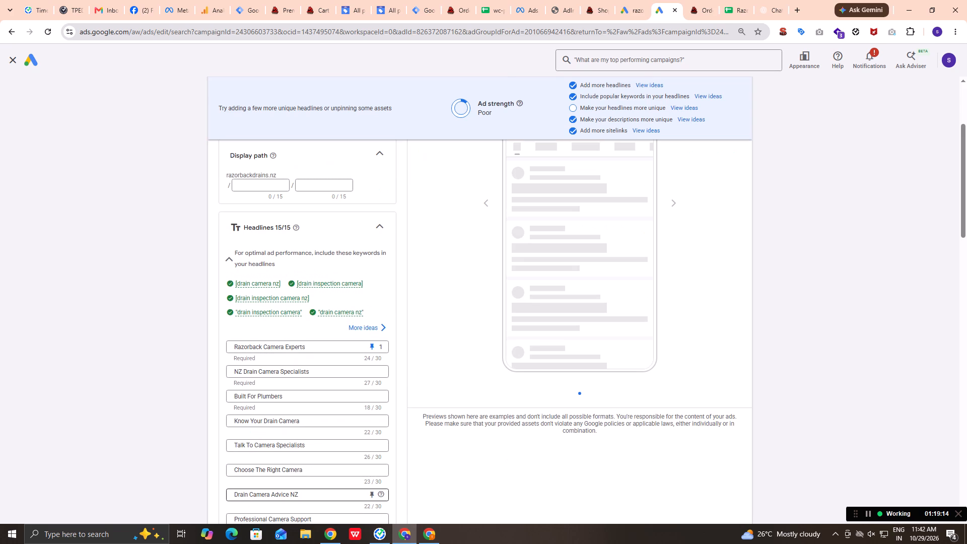
click(724, 3)
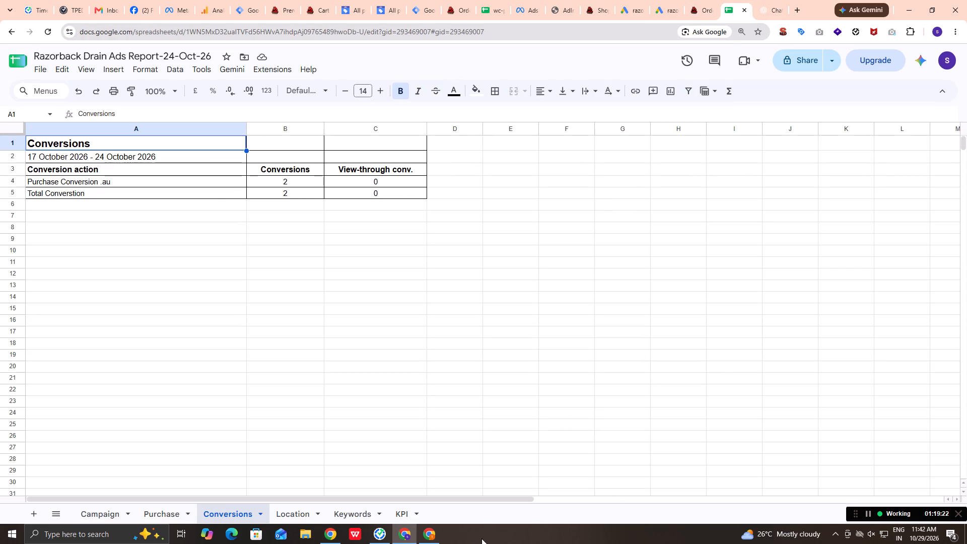
click(425, 529)
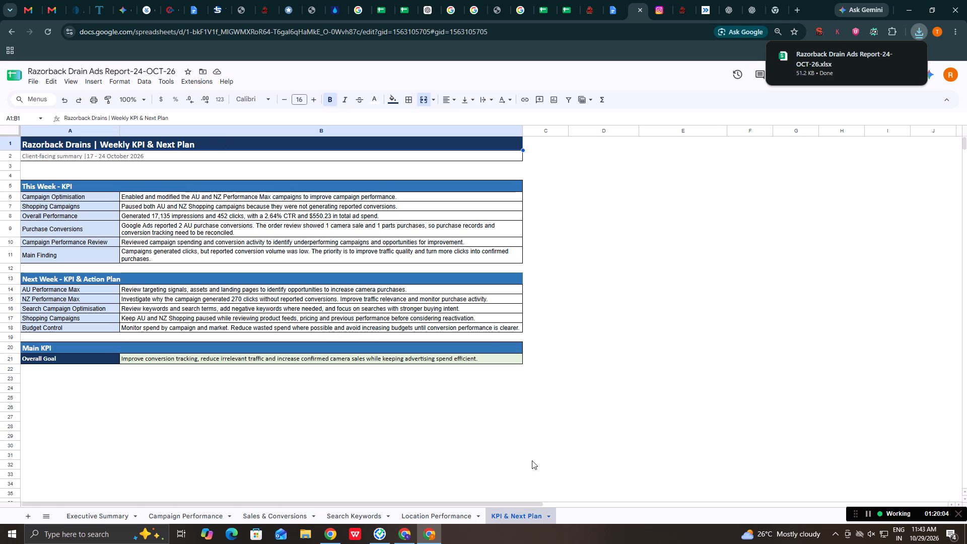
Return to the Google Ads browser window and compare the open editors of the AU Sewer Camera and NZ Drain Camera responsive search ads.
click(400, 533)
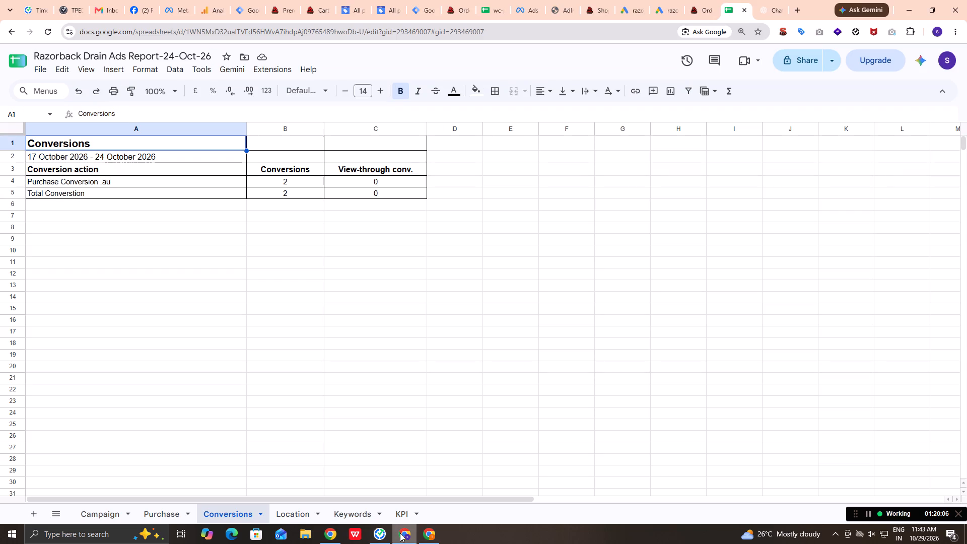
click(623, 0)
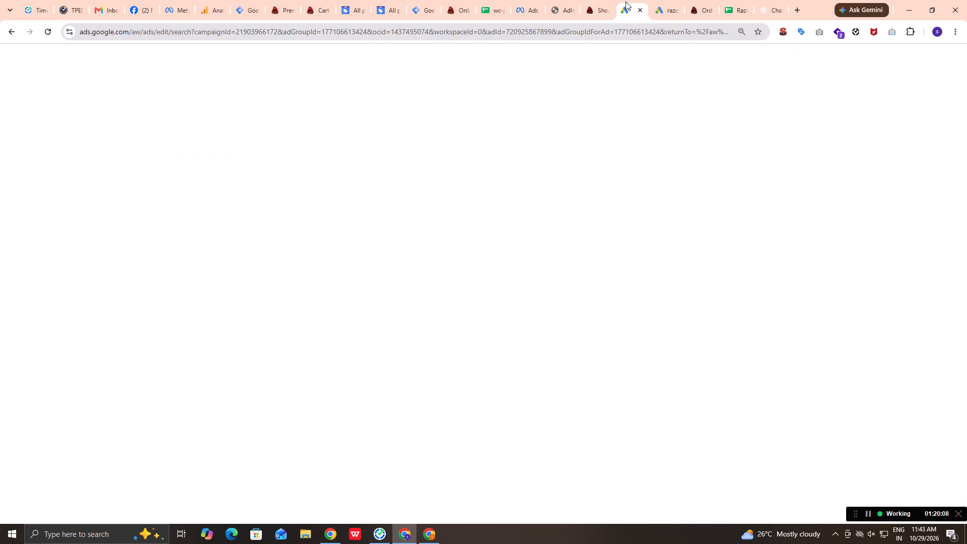
click(657, 6)
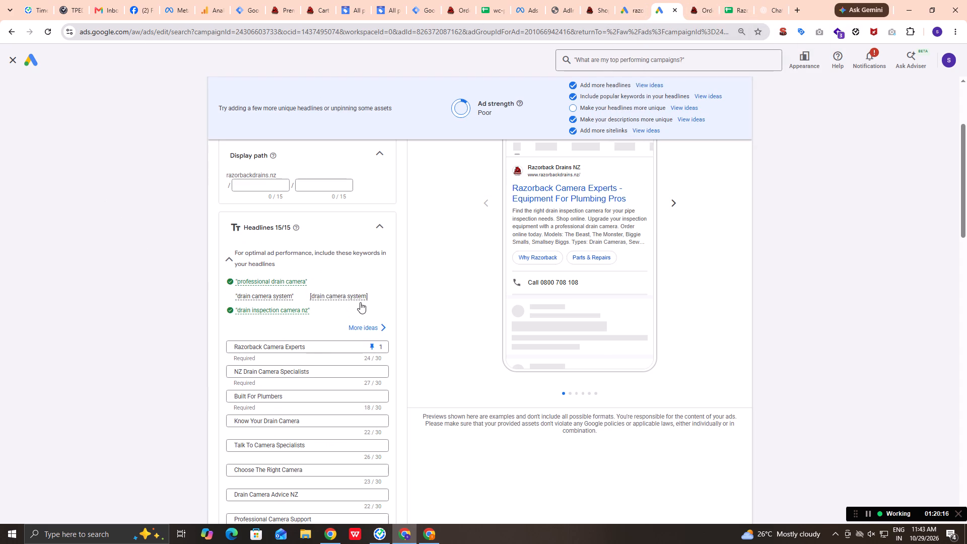
click(617, 0)
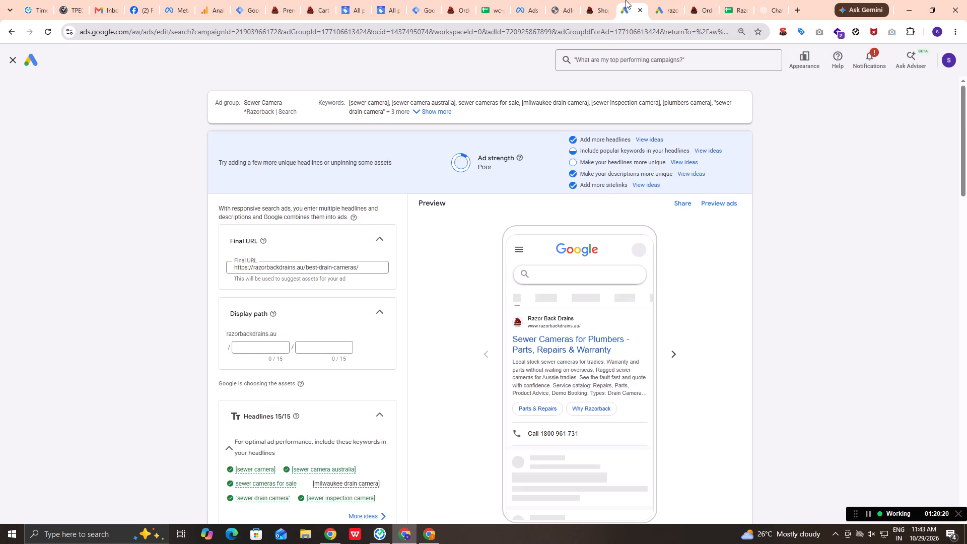
click(652, 0)
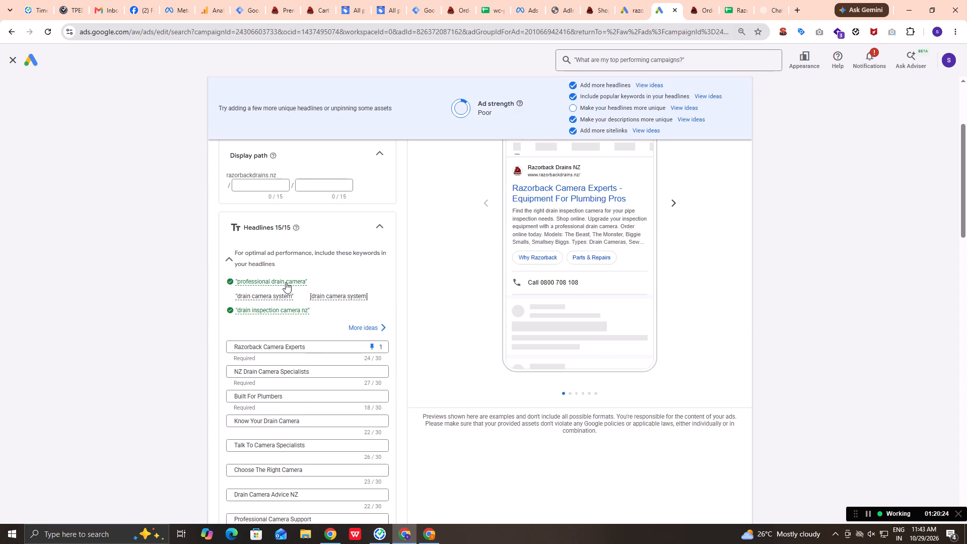
scroll(286, 282, down, 2)
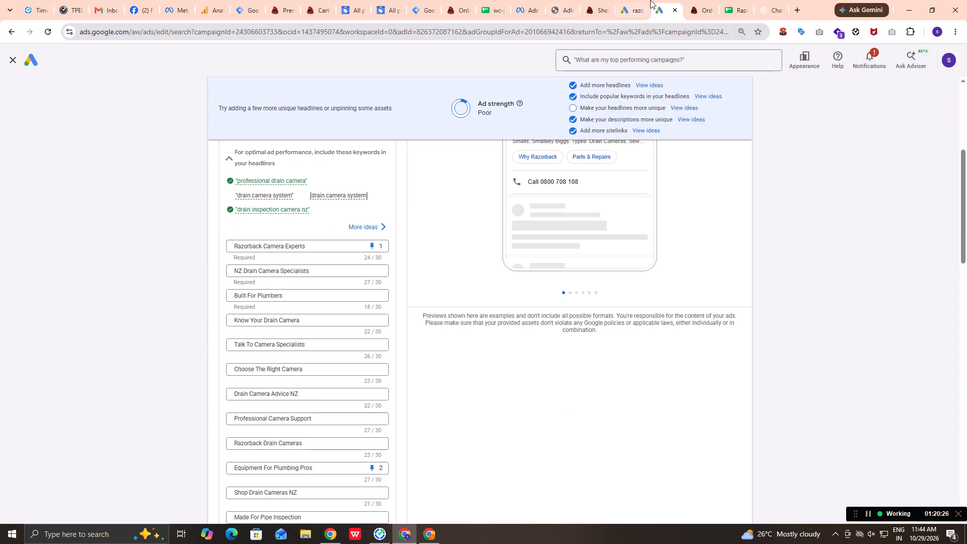
Leave the AU Sewer Camera responsive search ad editor without saving the ad.
click(650, 0)
click(641, 4)
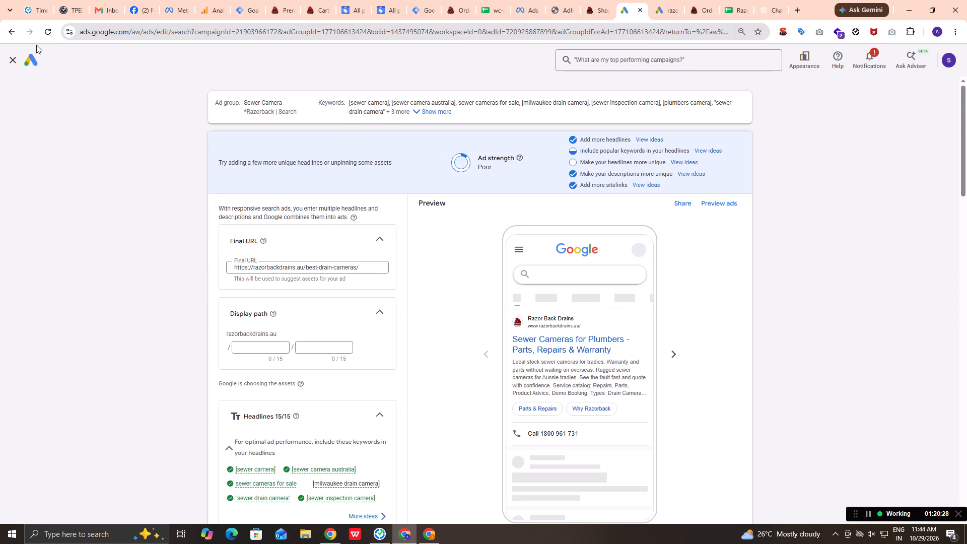
click(17, 57)
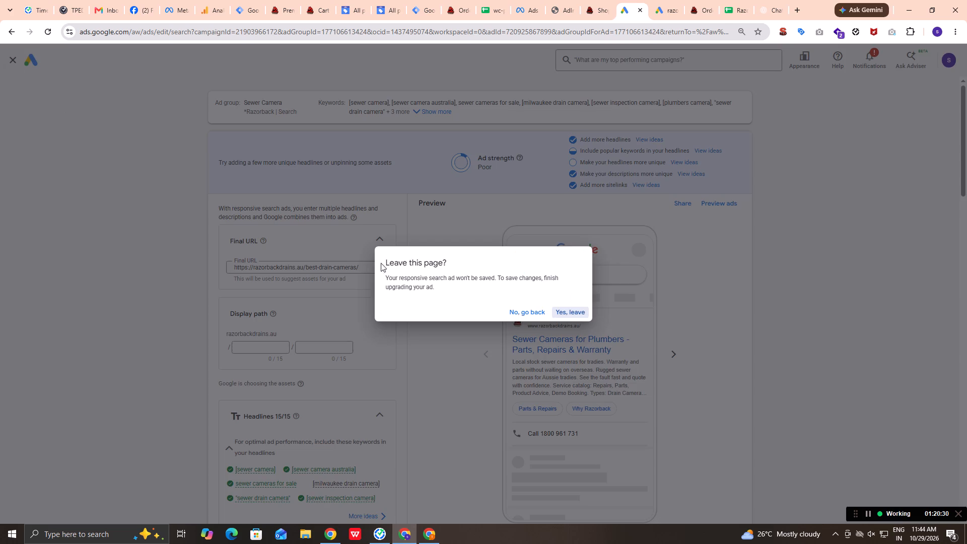
click(575, 313)
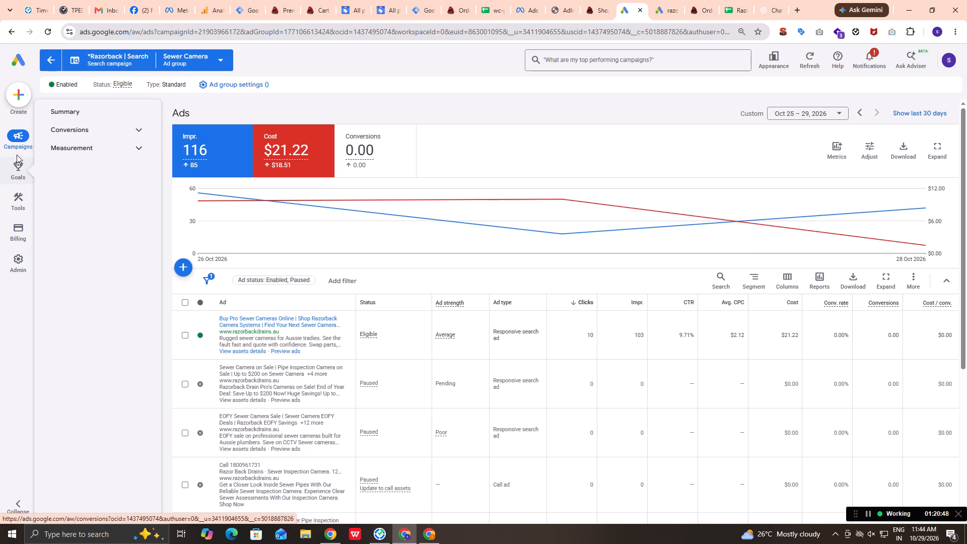
Examine the search terms report of the Sewer Camera ad group for Oct 25 – 29, 2026.
click(91, 147)
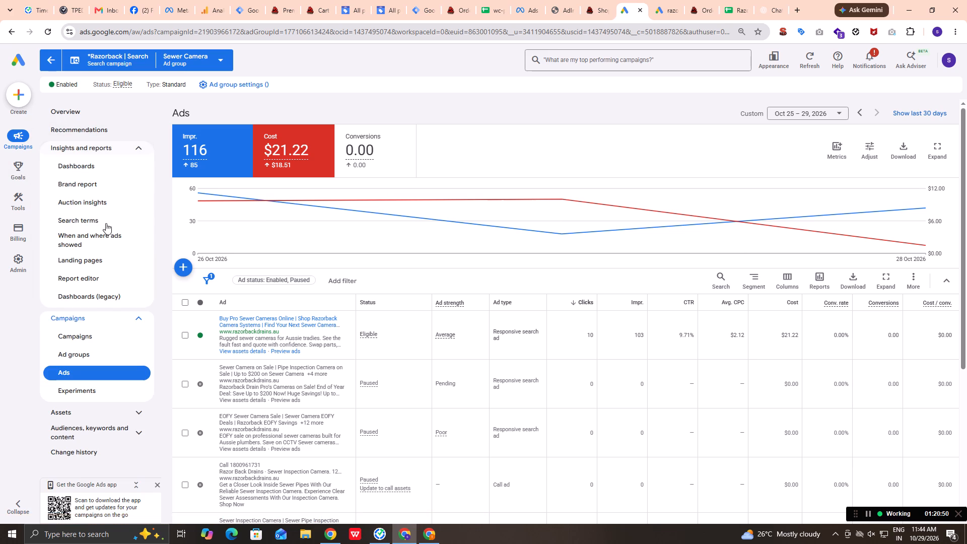
click(78, 221)
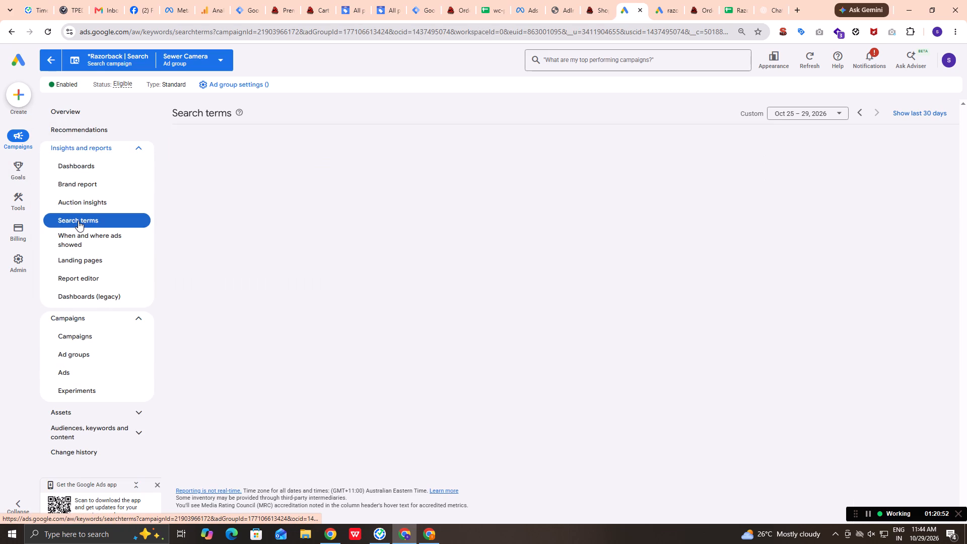
click(830, 113)
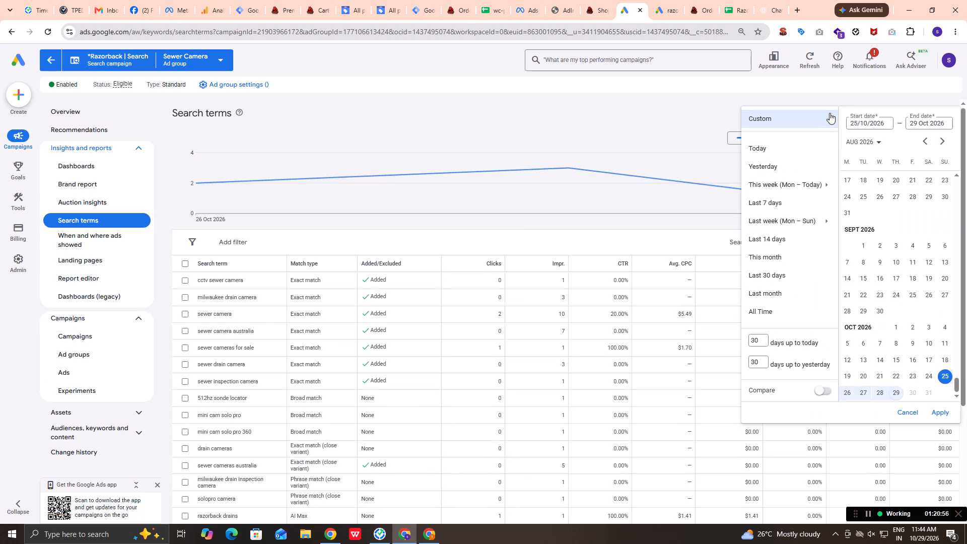
click(395, 53)
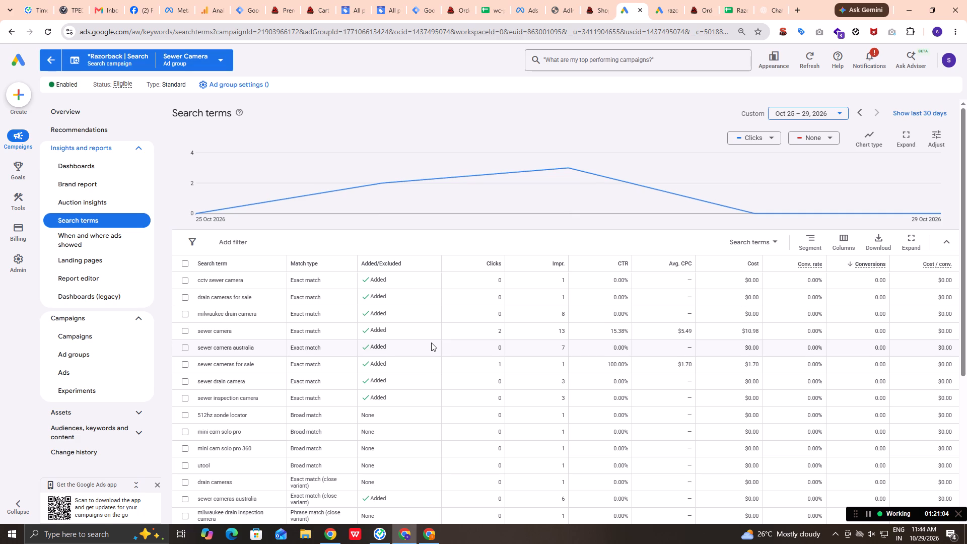
scroll(483, 336, down, 3)
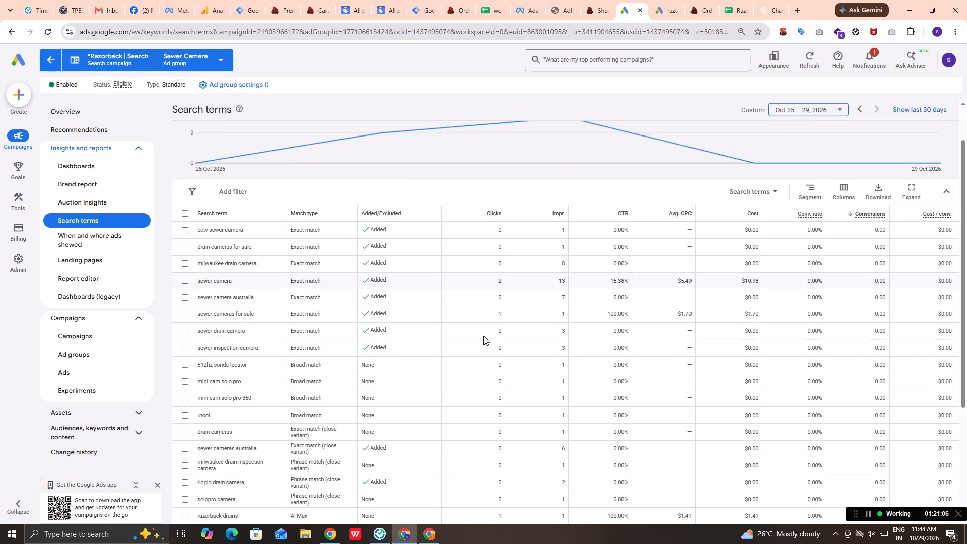
scroll(486, 345, down, 2)
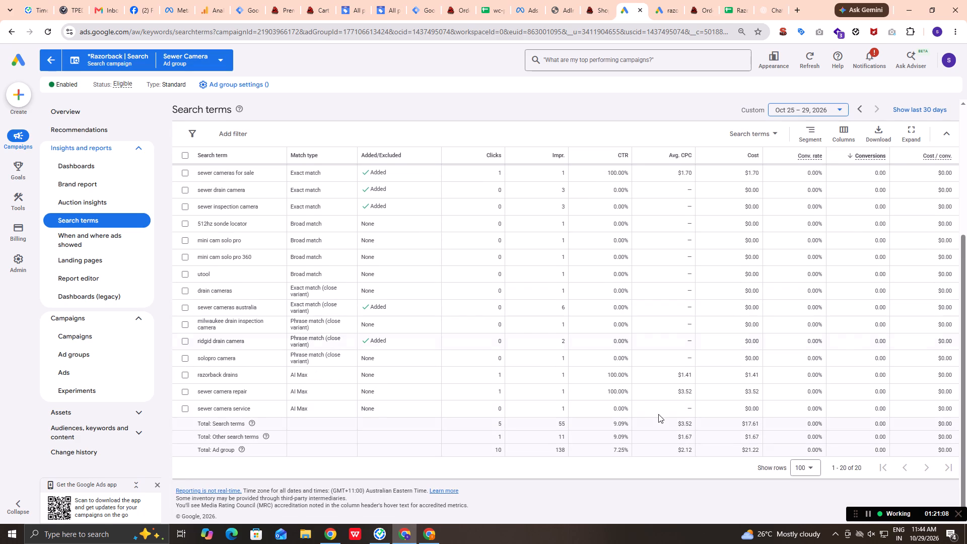
scroll(658, 414, up, 2)
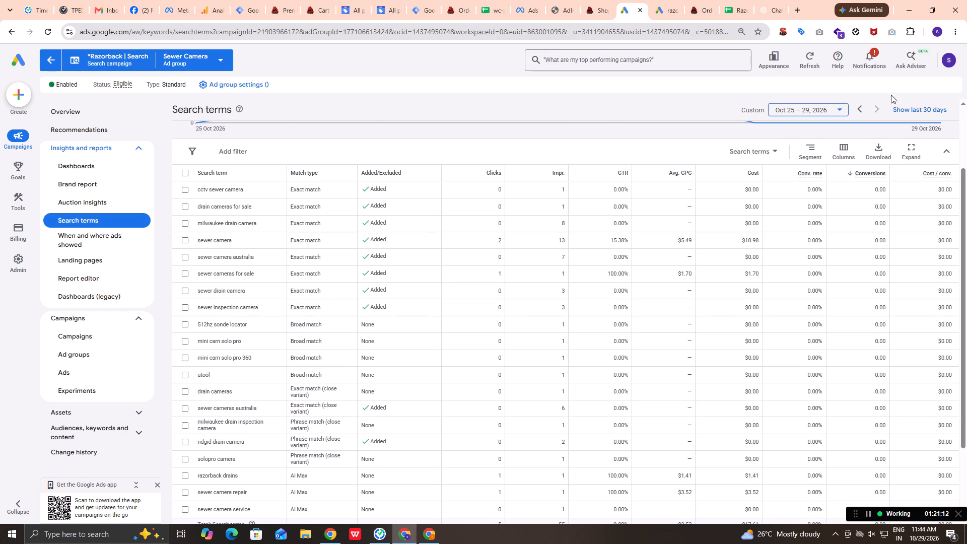
Pause the work time tracker for a break.
click(865, 509)
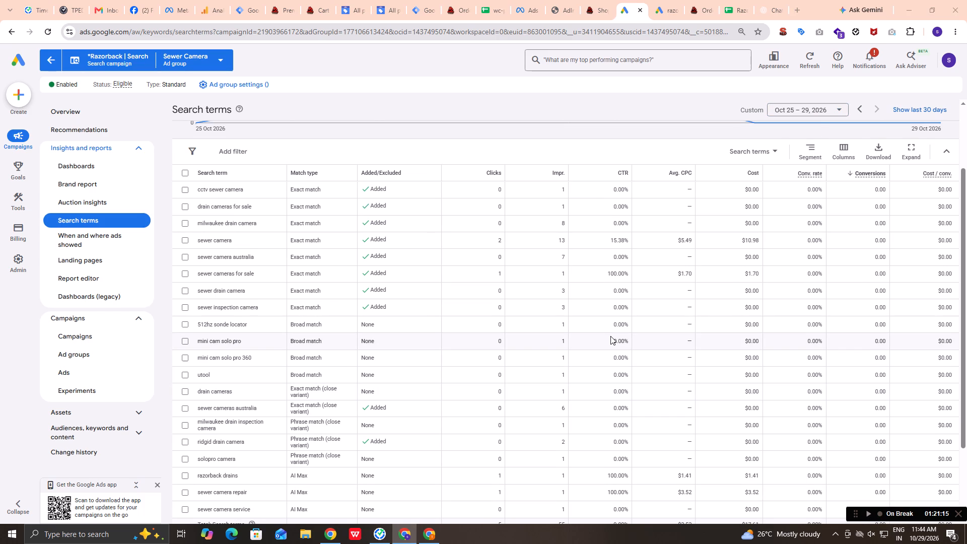
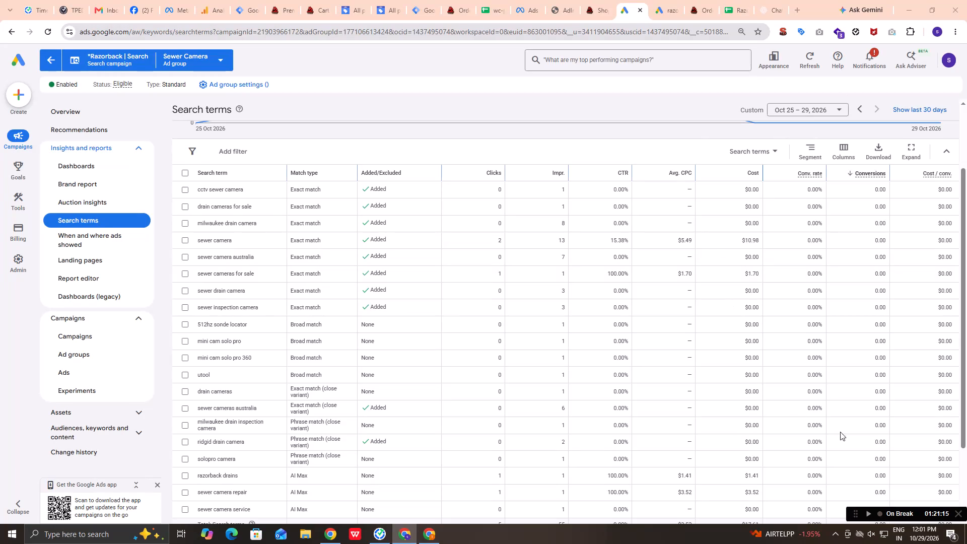
Resume the work time tracker after the break and put its window away to get back to the search terms report.
click(868, 518)
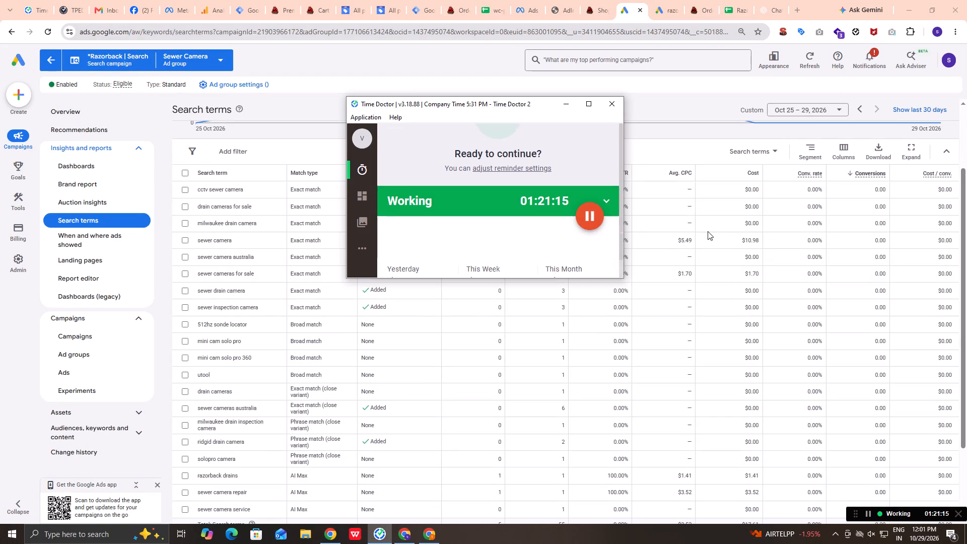
click(557, 105)
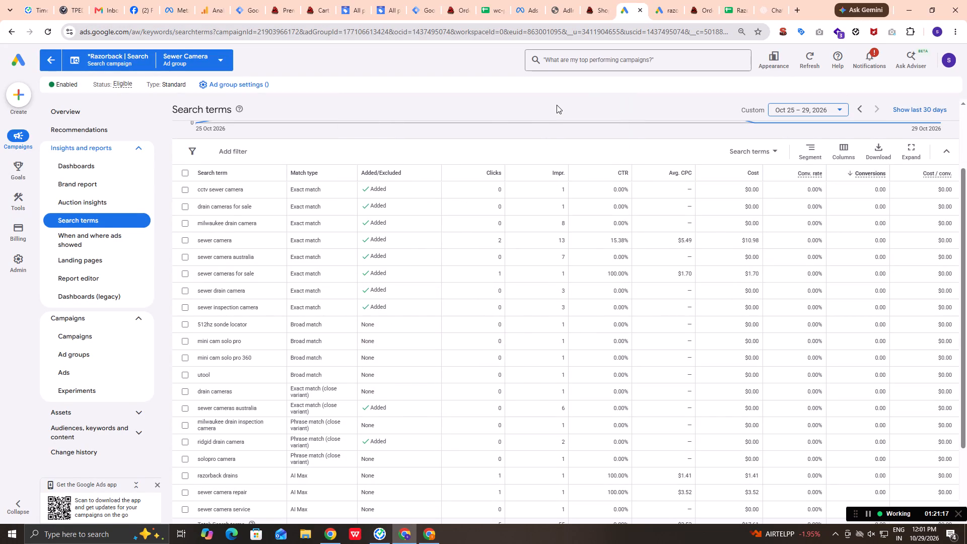
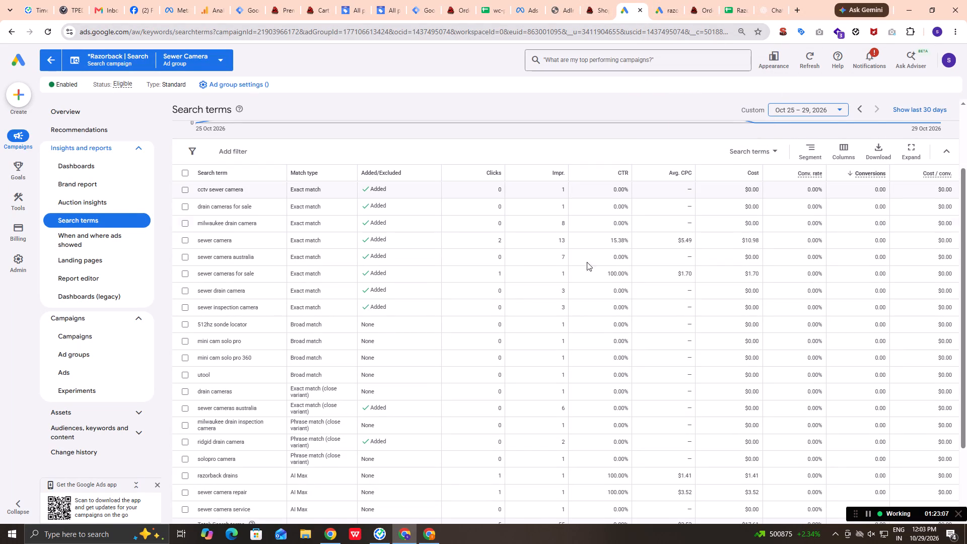
Set the Sewer Camera ad group's search terms report to the All Time date range.
click(782, 112)
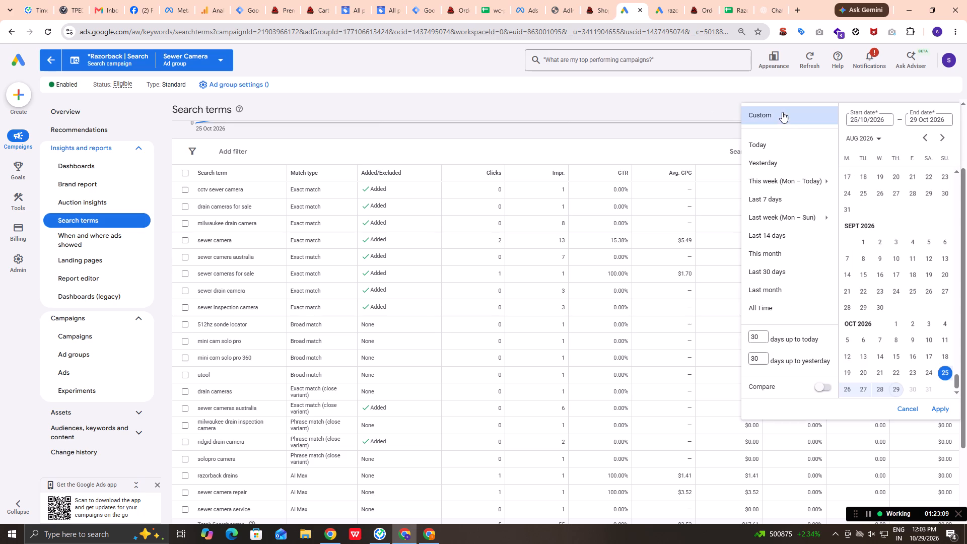
click(762, 311)
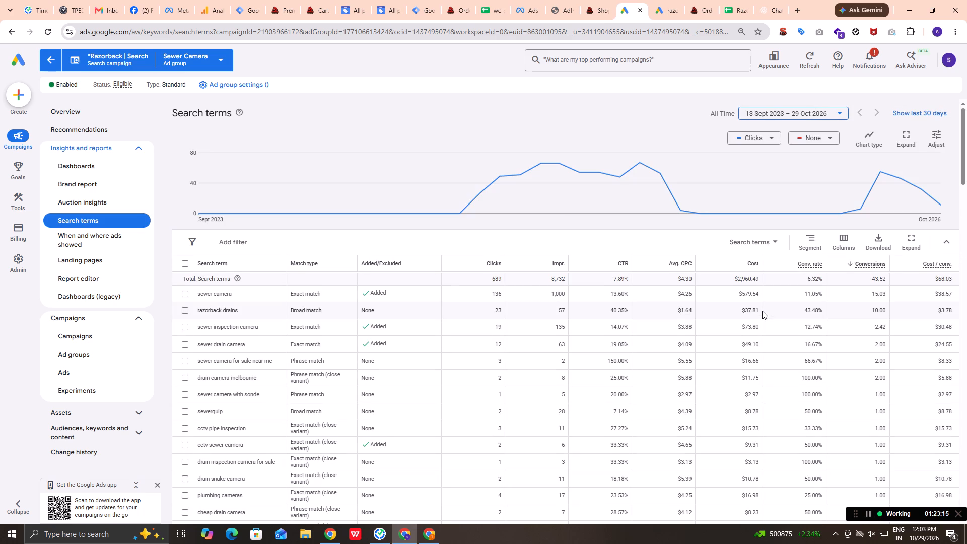
Look through the first page of all-time search terms, checking match types, clicks, costs and conversions.
scroll(762, 311, down, 1)
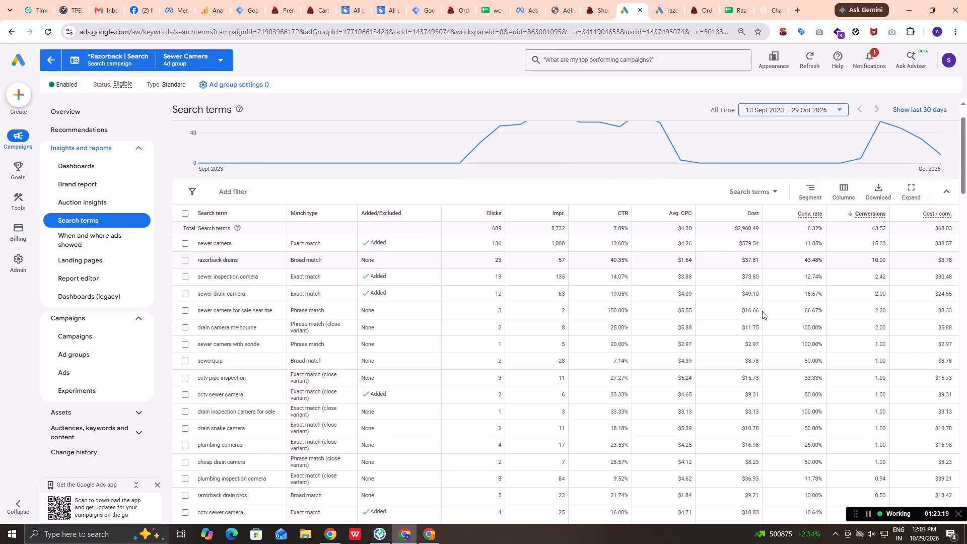
scroll(762, 311, down, 5)
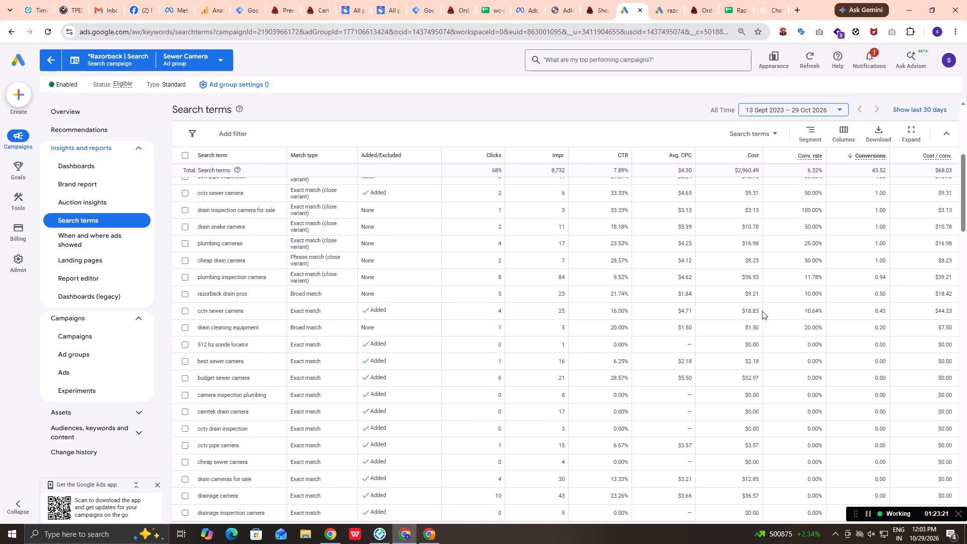
scroll(762, 311, down, 7)
scroll(762, 311, up, 1)
scroll(762, 311, down, 3)
scroll(762, 311, up, 1)
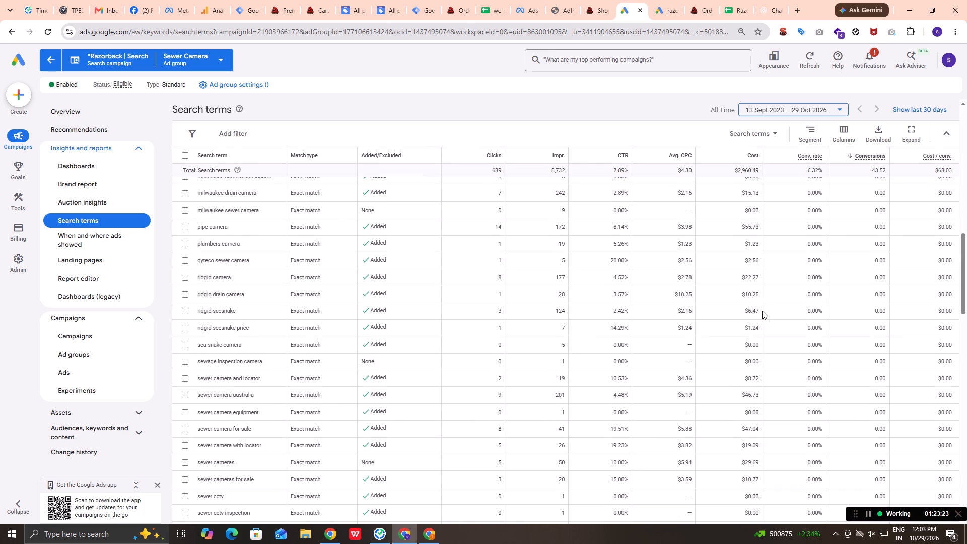
scroll(762, 311, down, 8)
scroll(762, 311, up, 1)
scroll(762, 311, down, 2)
scroll(762, 311, up, 1)
scroll(762, 311, down, 3)
scroll(762, 311, up, 1)
scroll(762, 311, down, 3)
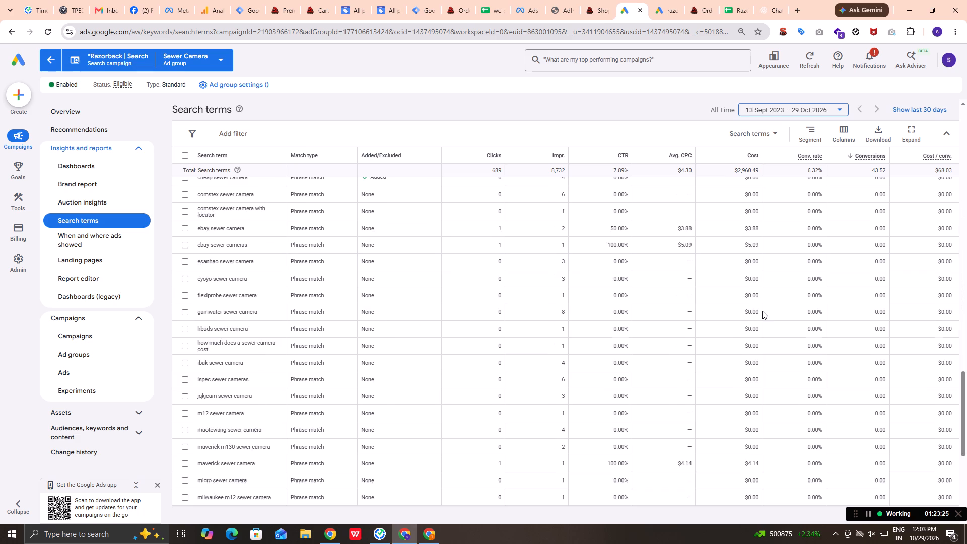
scroll(762, 311, down, 7)
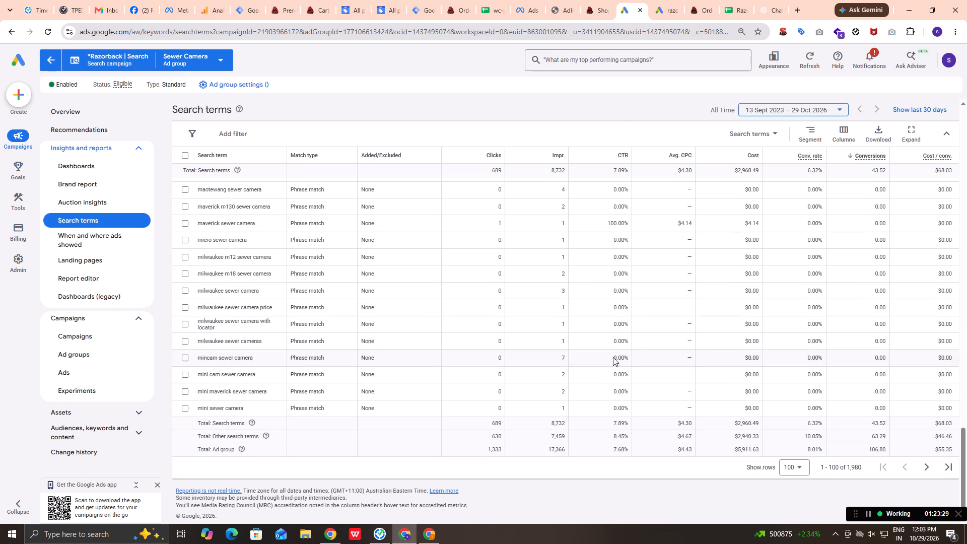
Set the search terms table to show 500 rows per page.
click(794, 465)
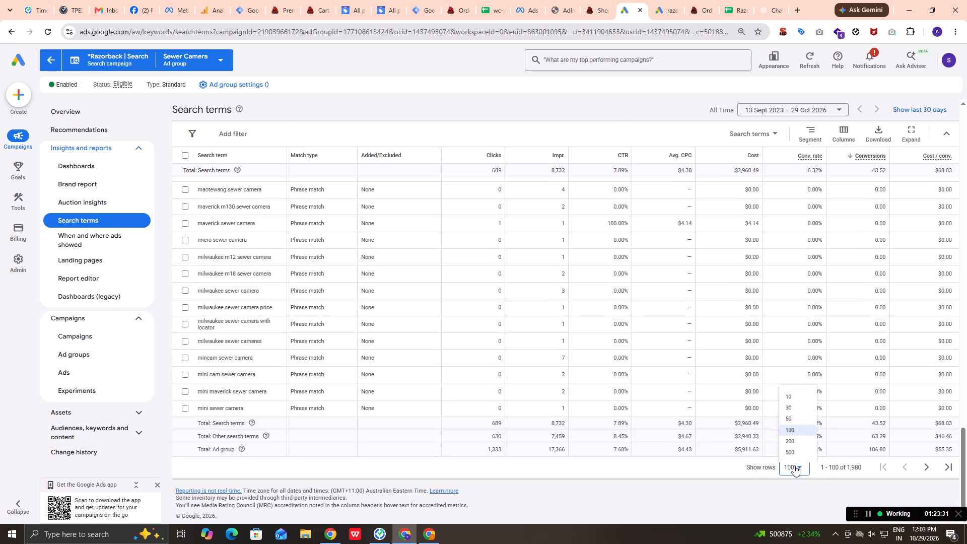
click(794, 465)
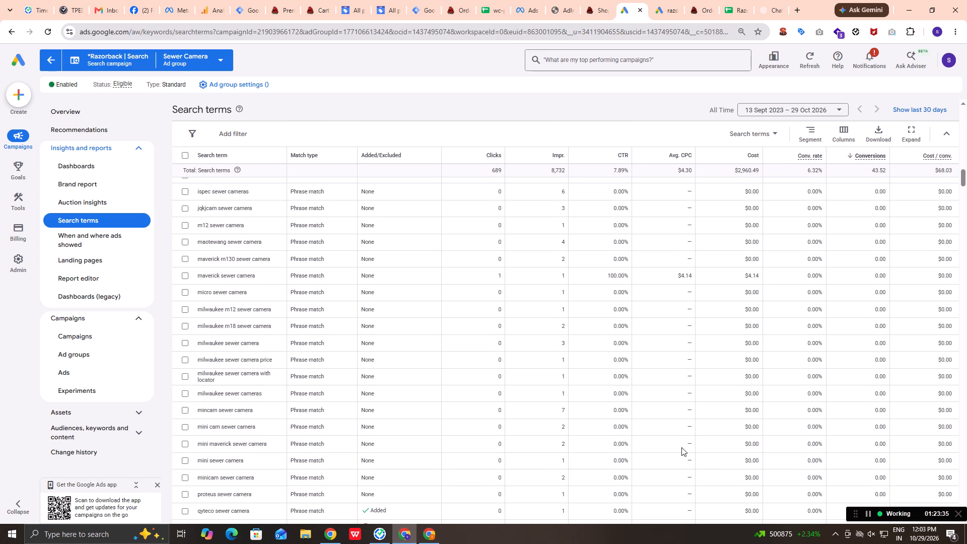
Look back through the expanded search terms list from the phrase match terms up to the converting terms.
scroll(681, 447, up, 2)
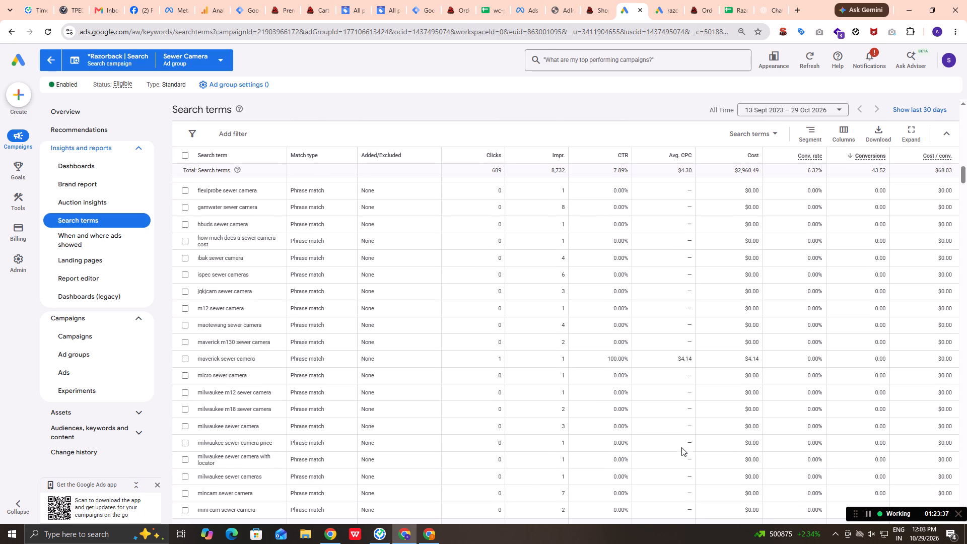
scroll(681, 447, up, 17)
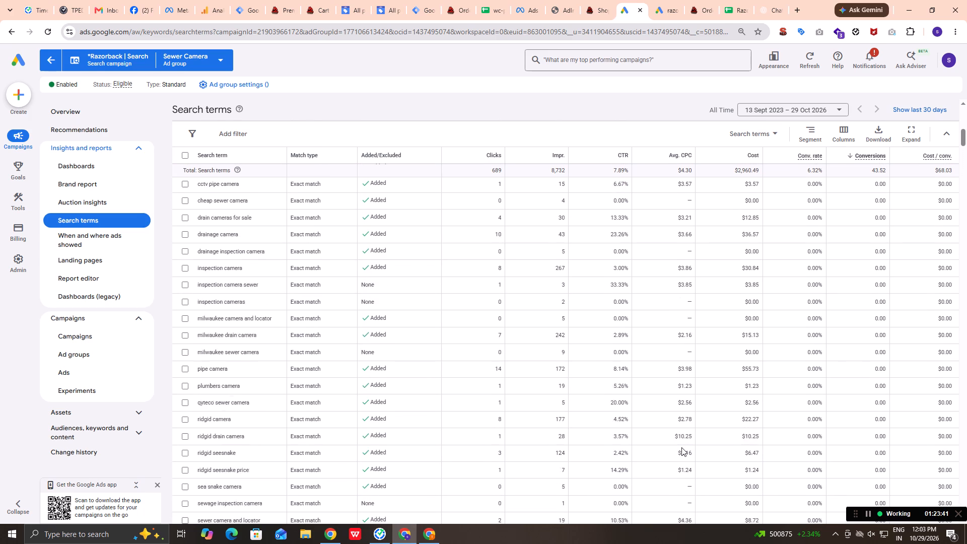
scroll(681, 447, up, 5)
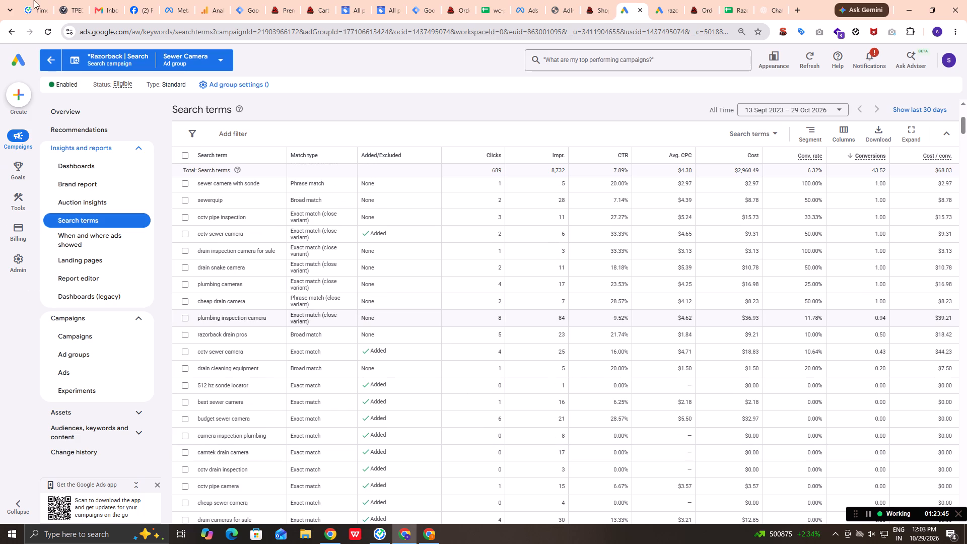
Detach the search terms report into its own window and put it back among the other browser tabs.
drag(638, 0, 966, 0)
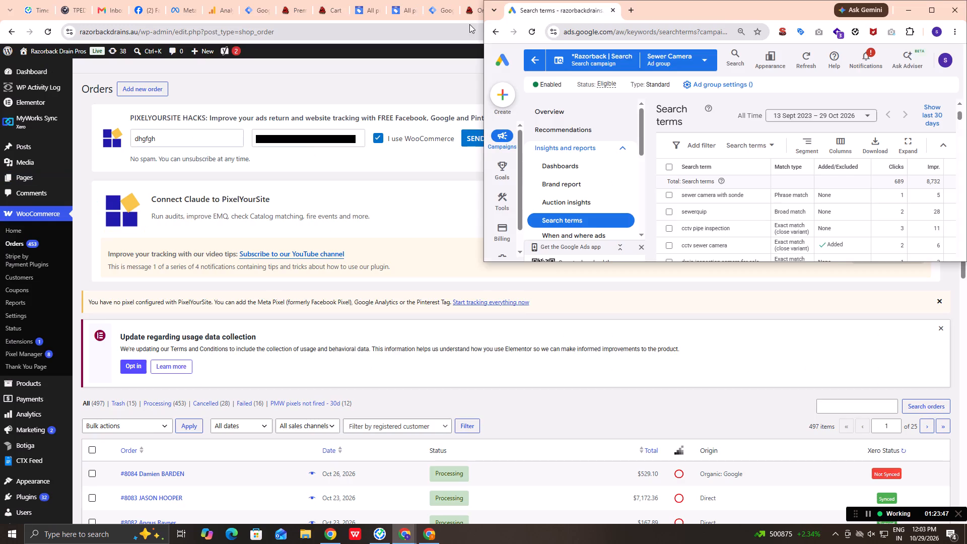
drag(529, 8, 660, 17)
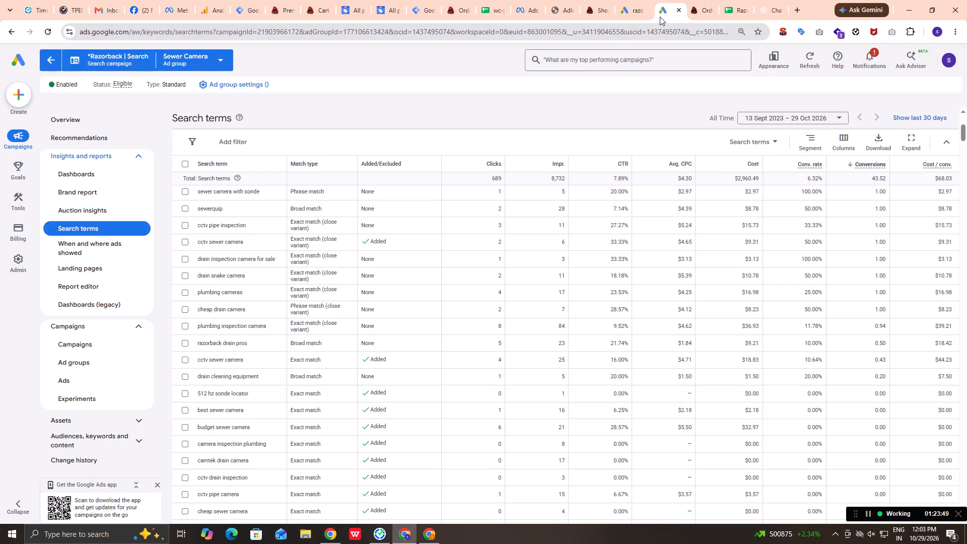
Examine the search terms with the most conversions, including their match types, added status and cost per conversion.
scroll(352, 365, up, 2)
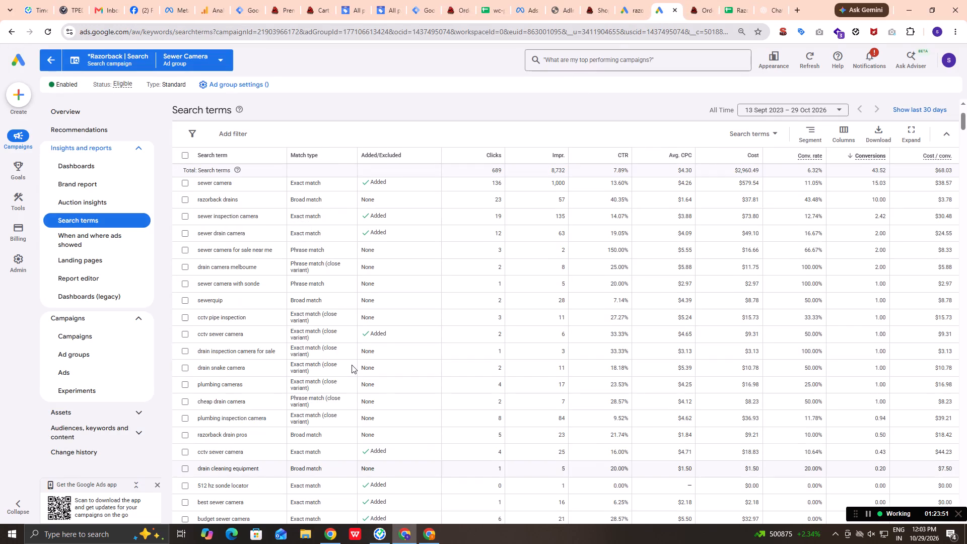
scroll(352, 365, up, 2)
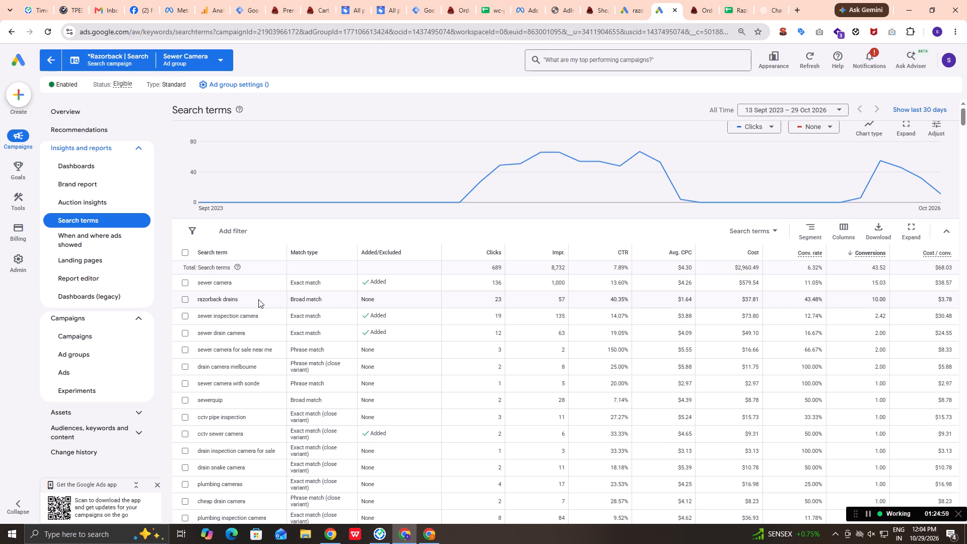
scroll(258, 299, down, 1)
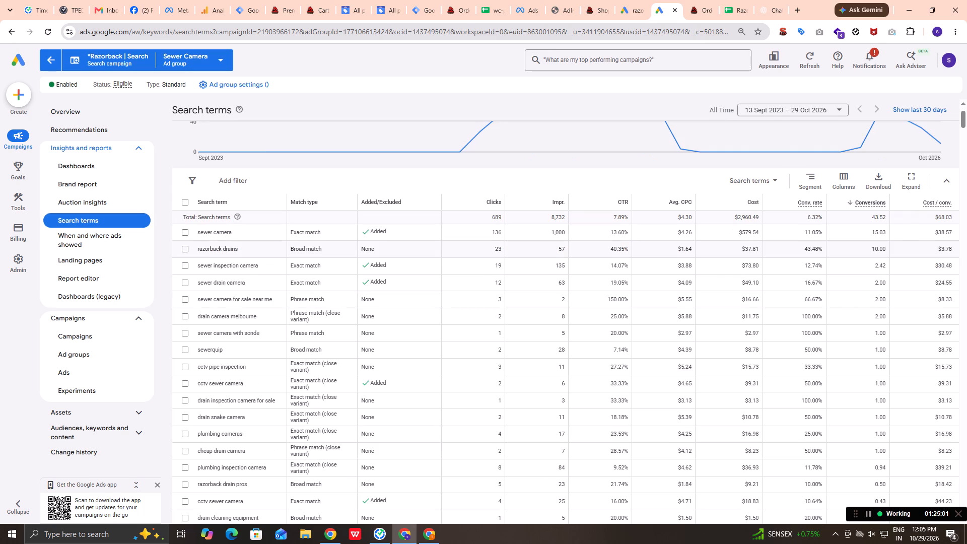
scroll(258, 299, down, 3)
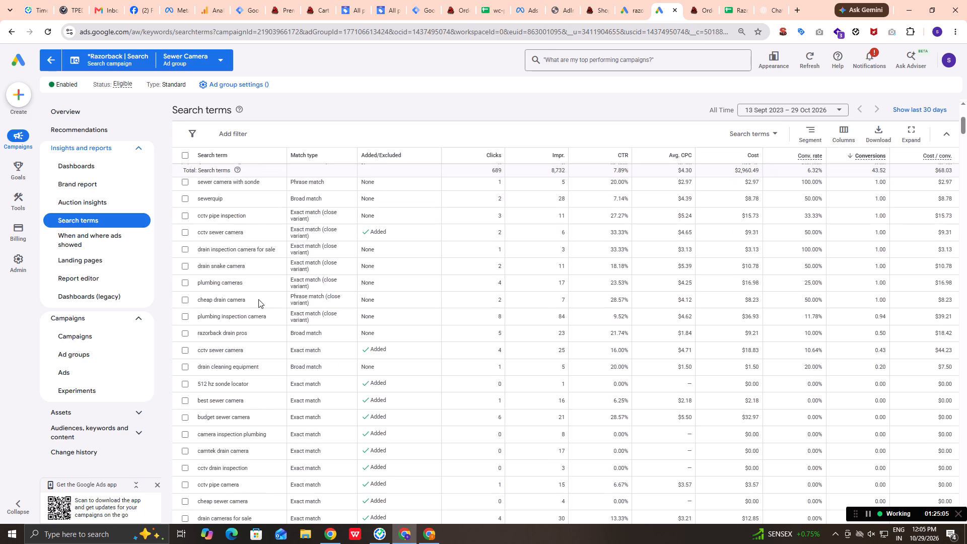
scroll(258, 299, up, 1)
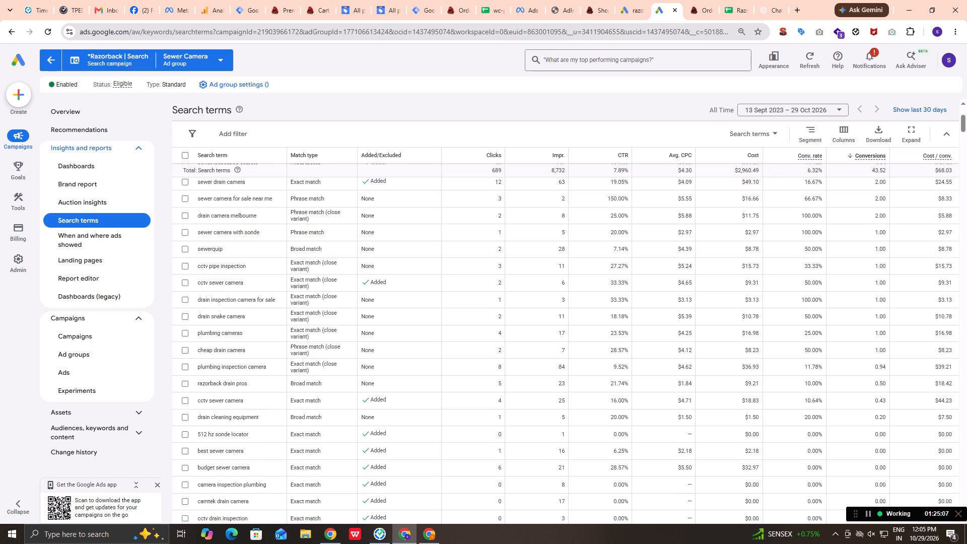
scroll(258, 299, up, 1)
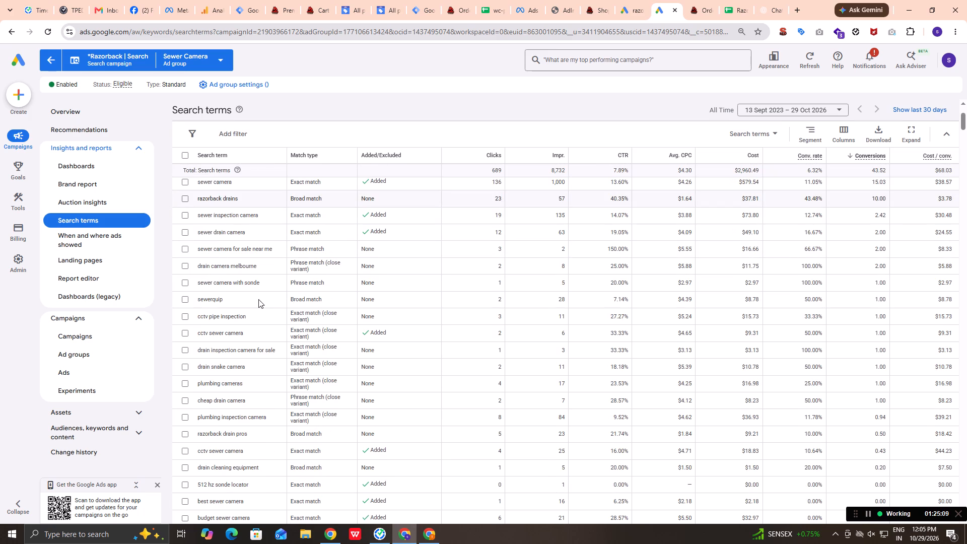
scroll(258, 299, up, 2)
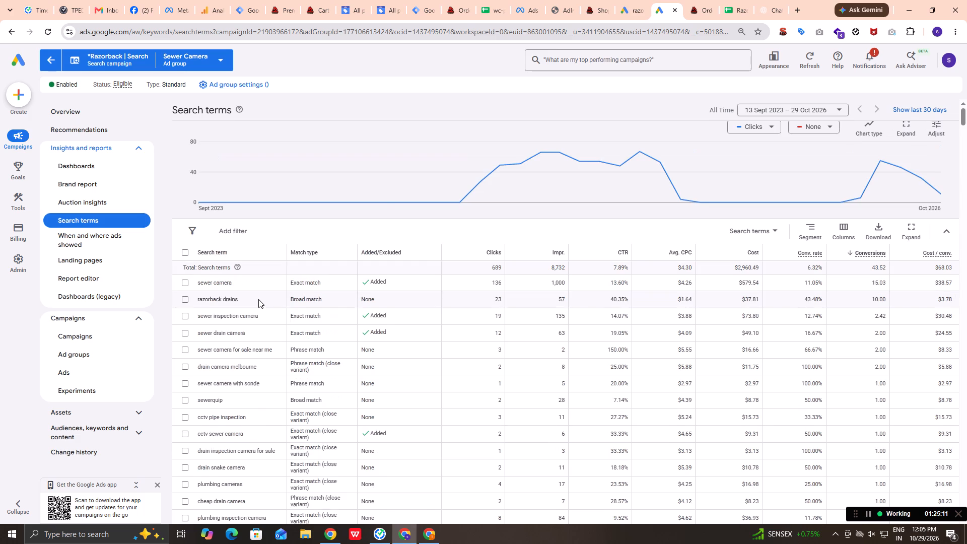
Examine the search terms below the top converters, from the remaining converting terms through the zero-conversion exact match terms to the first phrase match ones.
scroll(258, 299, down, 3)
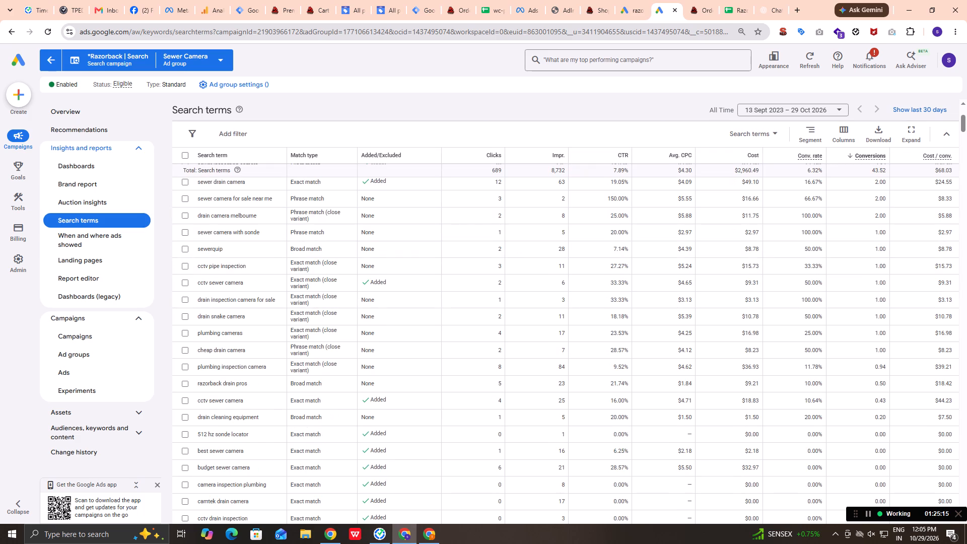
scroll(258, 299, down, 1)
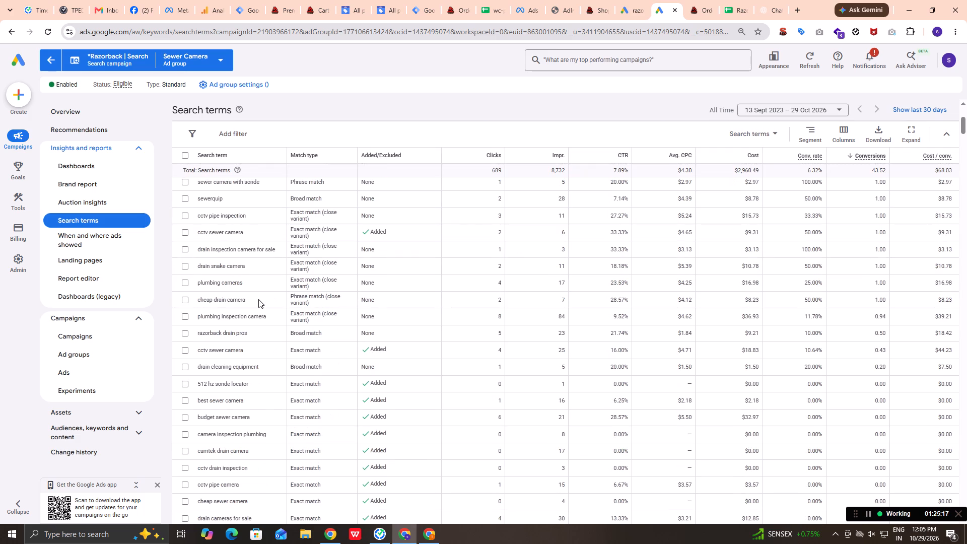
scroll(258, 299, down, 1)
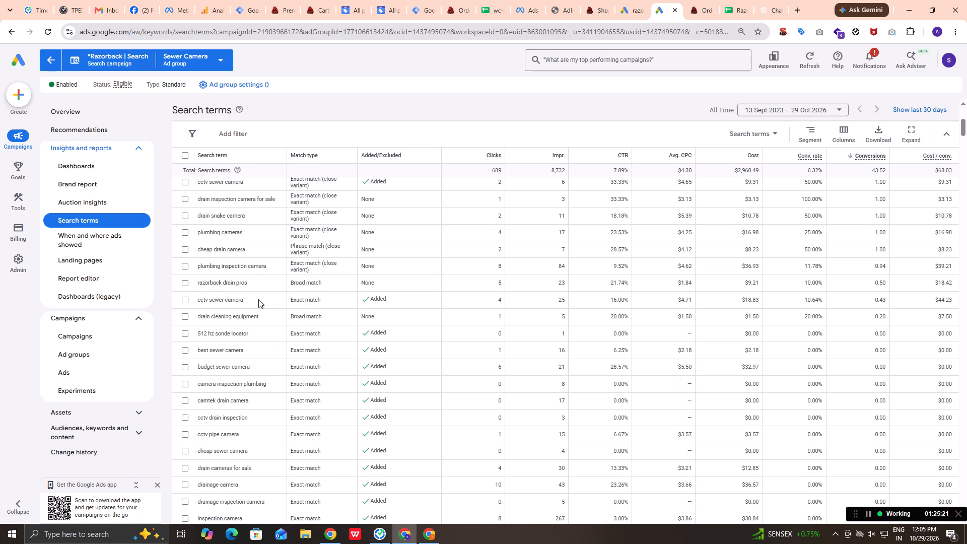
scroll(258, 299, down, 1)
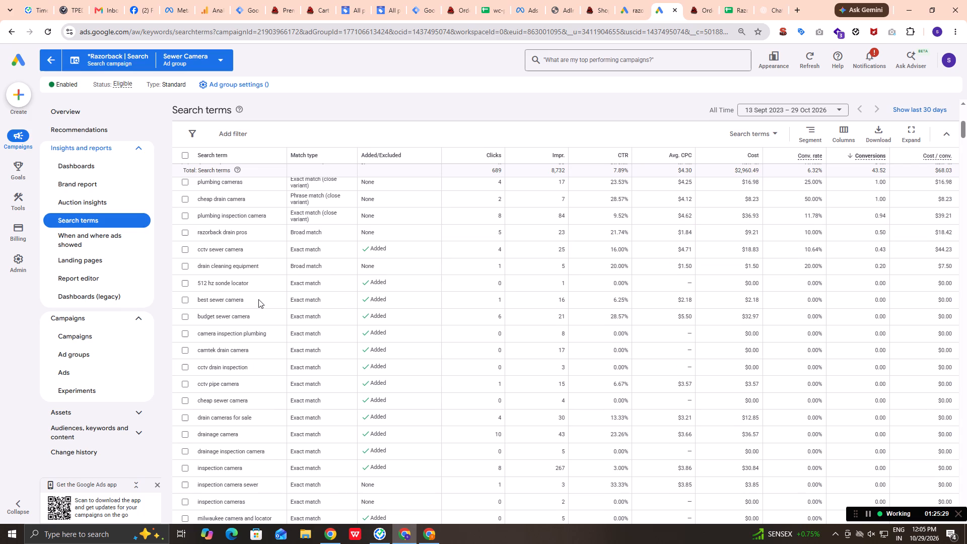
scroll(258, 299, down, 1)
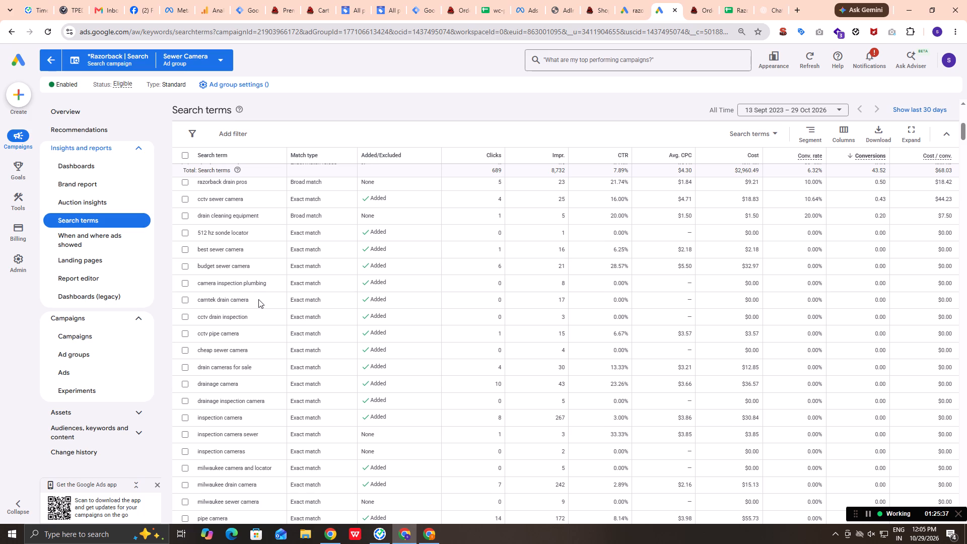
scroll(281, 294, down, 1)
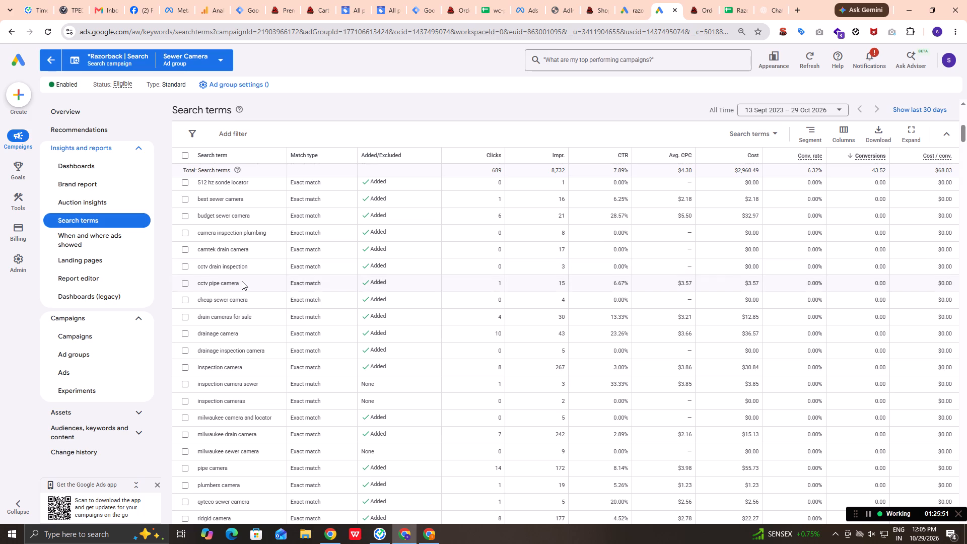
scroll(242, 281, down, 1)
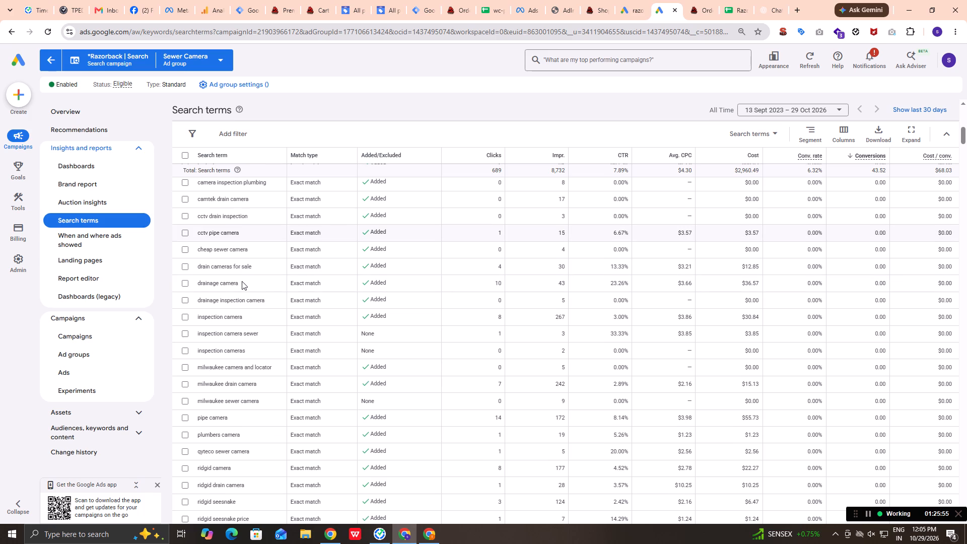
scroll(242, 281, down, 1)
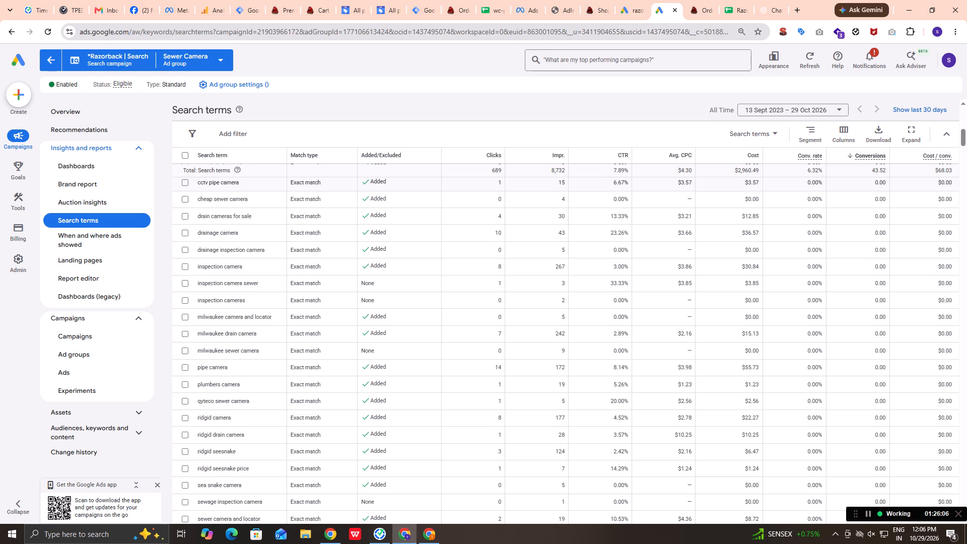
scroll(242, 281, down, 1)
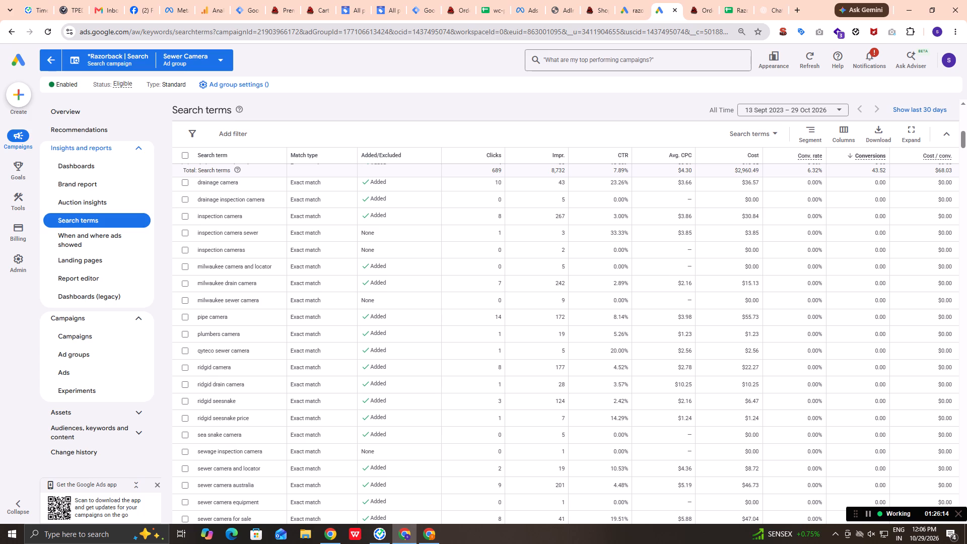
scroll(242, 281, down, 1)
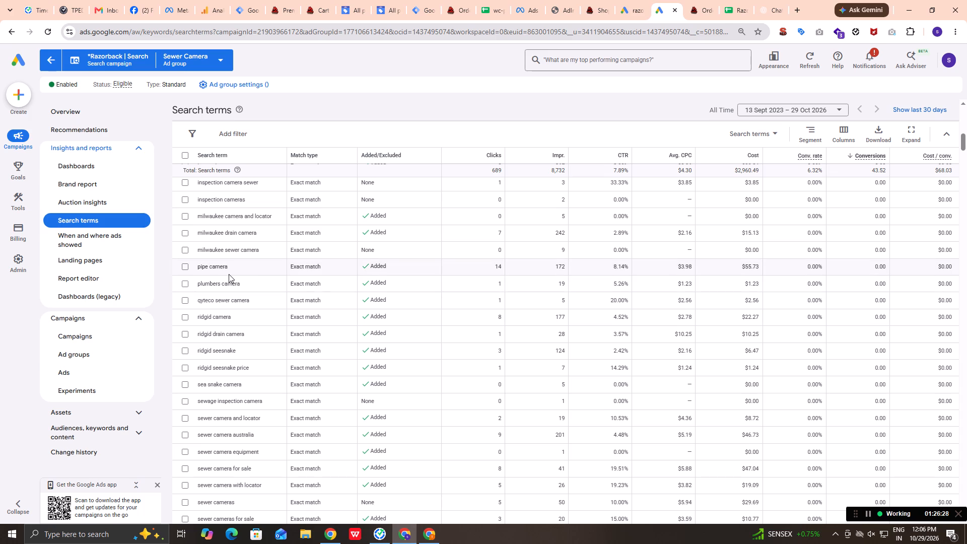
scroll(225, 296, down, 1)
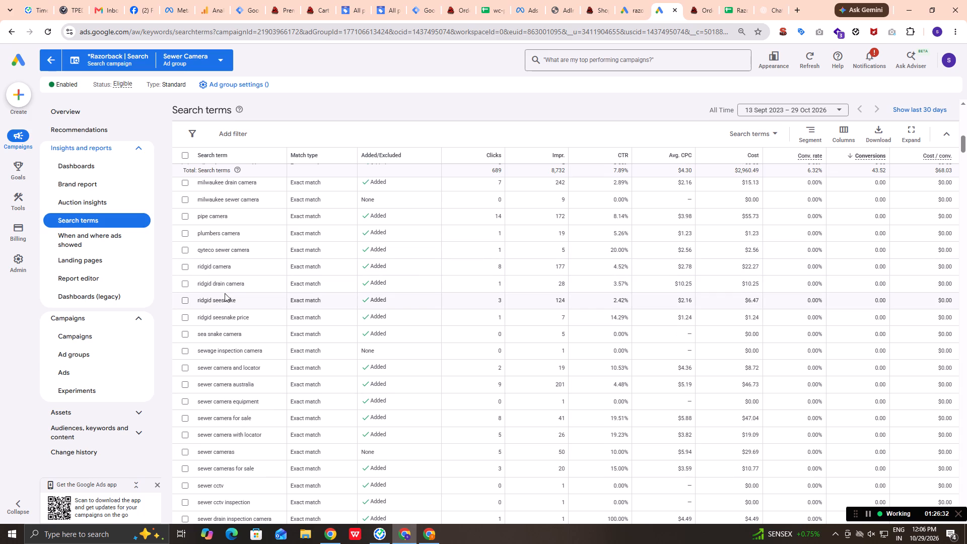
scroll(227, 290, down, 2)
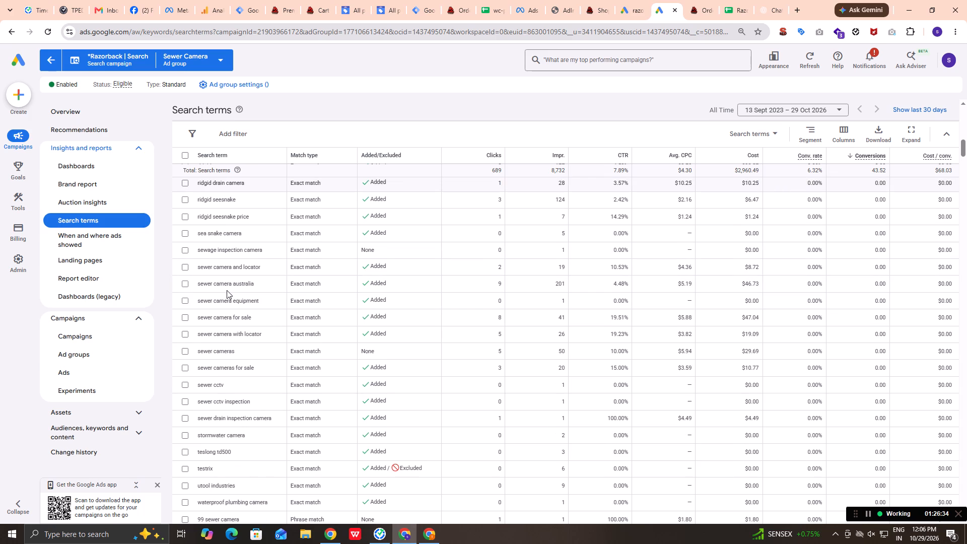
scroll(227, 290, down, 3)
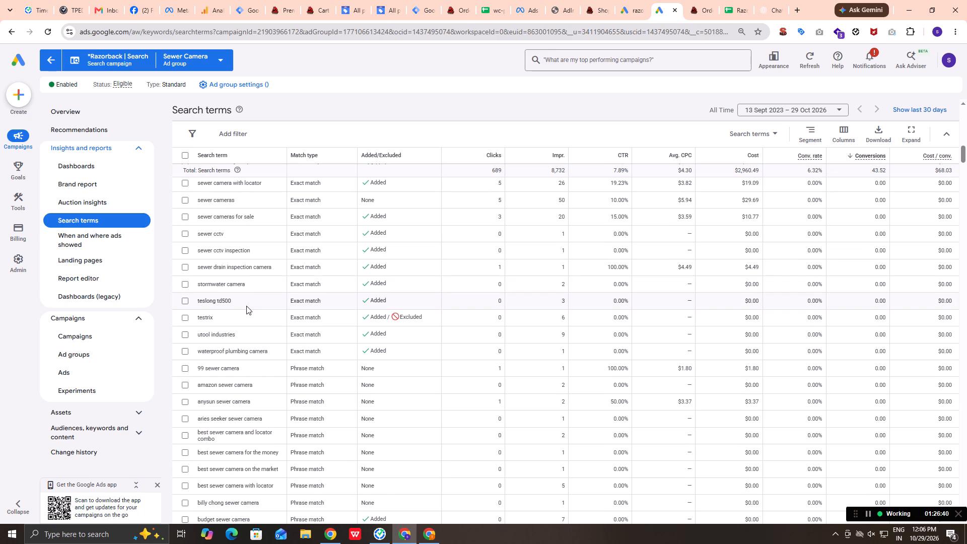
Search Google in a new tab for the exact match search term "teslong td500" and look through the results.
drag(241, 302, 197, 302)
key(ctrl+c)
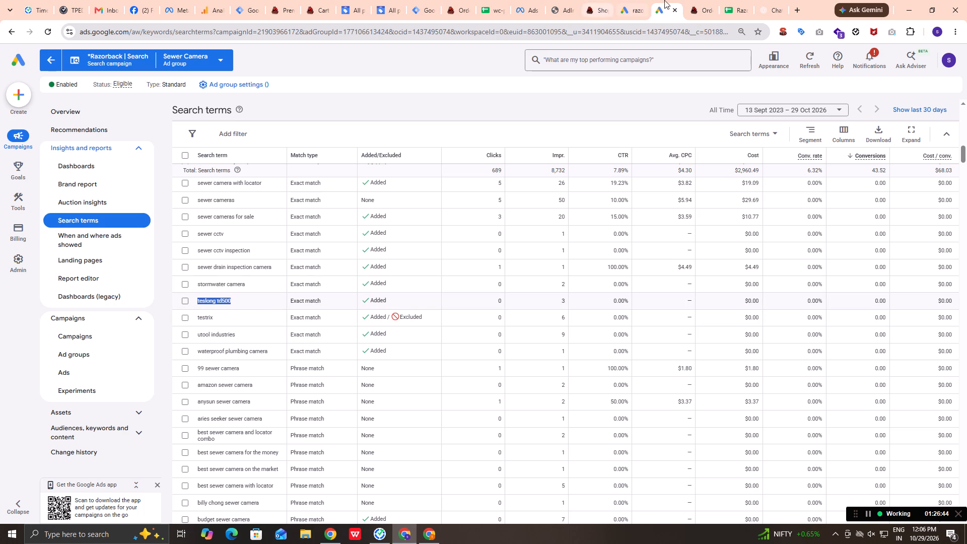
drag(670, 0, 762, 0)
click(796, 12)
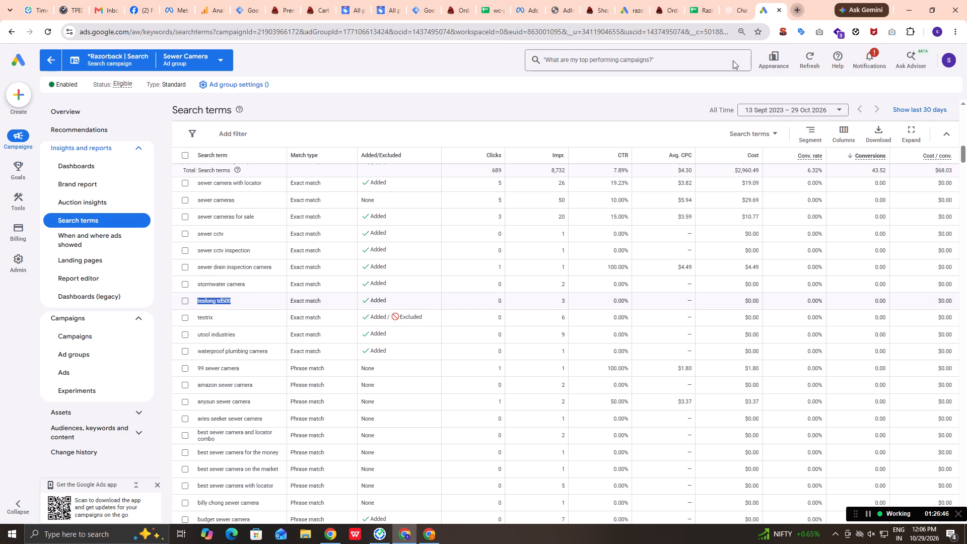
key(ctrl+v)
key(Return)
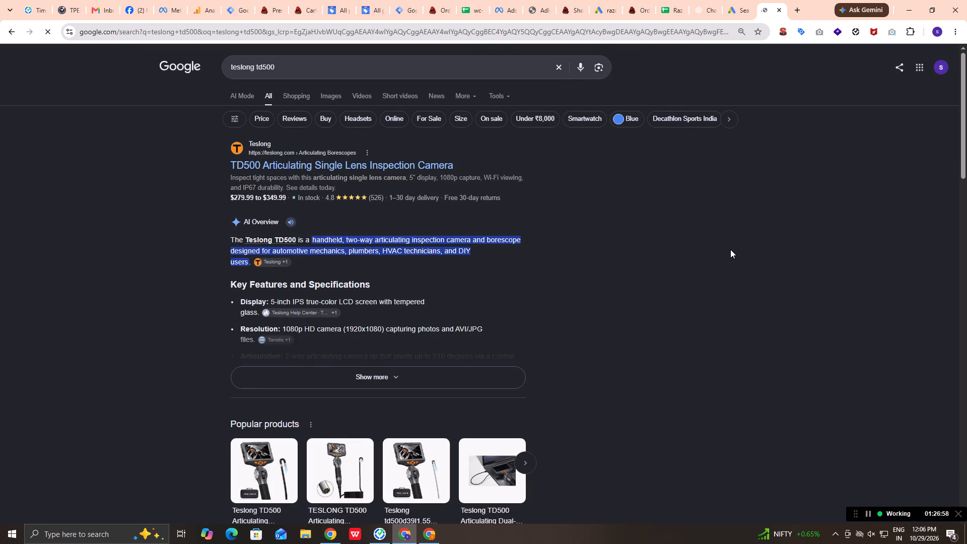
scroll(730, 249, down, 8)
scroll(732, 250, up, 2)
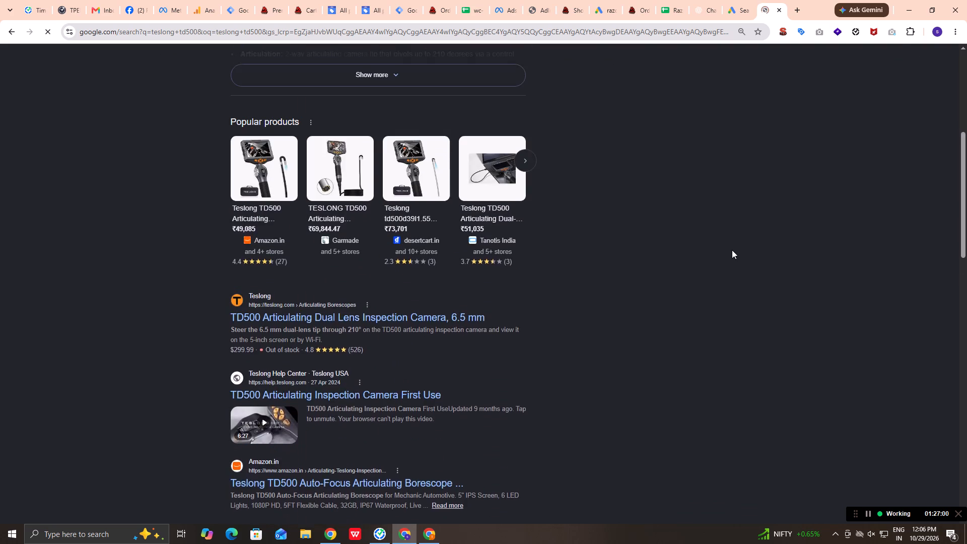
scroll(732, 250, up, 9)
scroll(732, 250, down, 4)
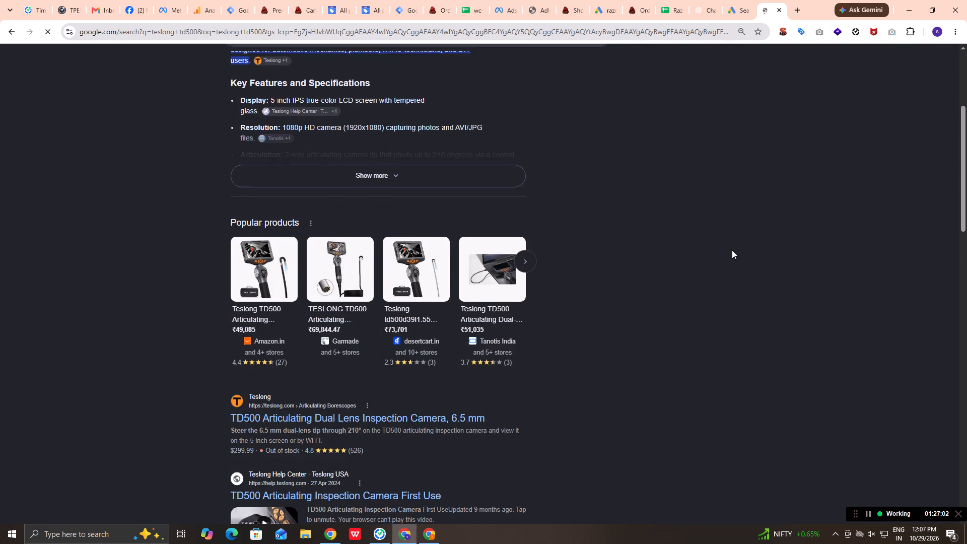
scroll(732, 250, down, 5)
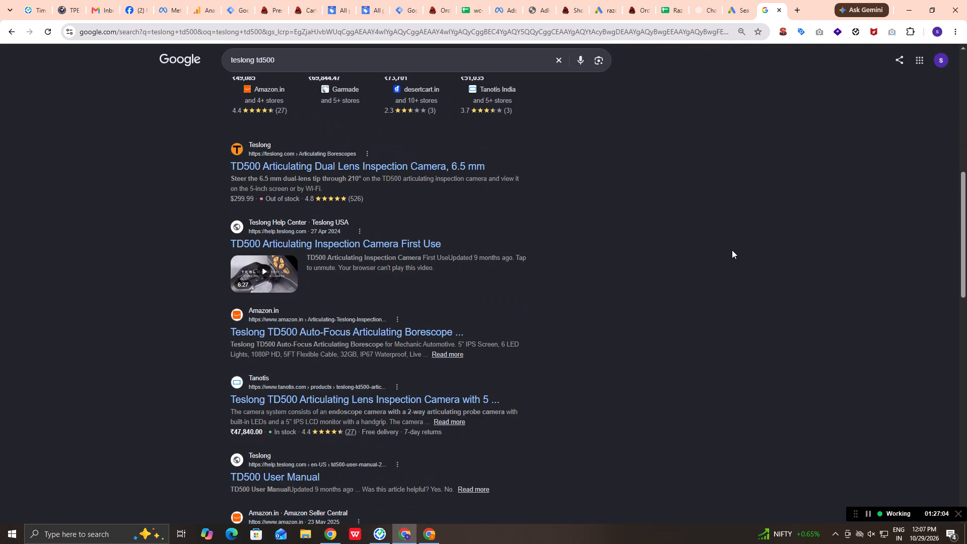
Copy the "stormwater camera" search term from the report, search Google for it and review the ads summary and results.
click(737, 0)
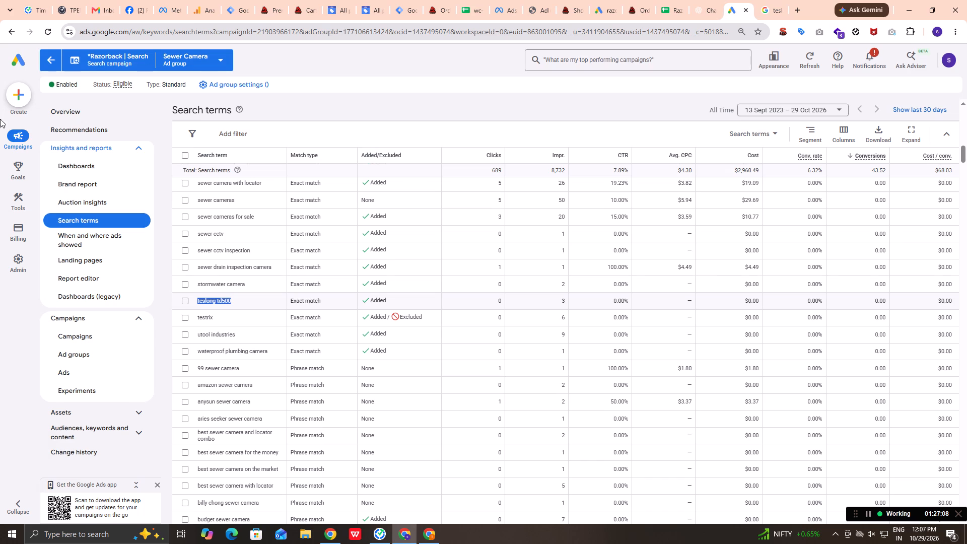
drag(251, 283, 206, 285)
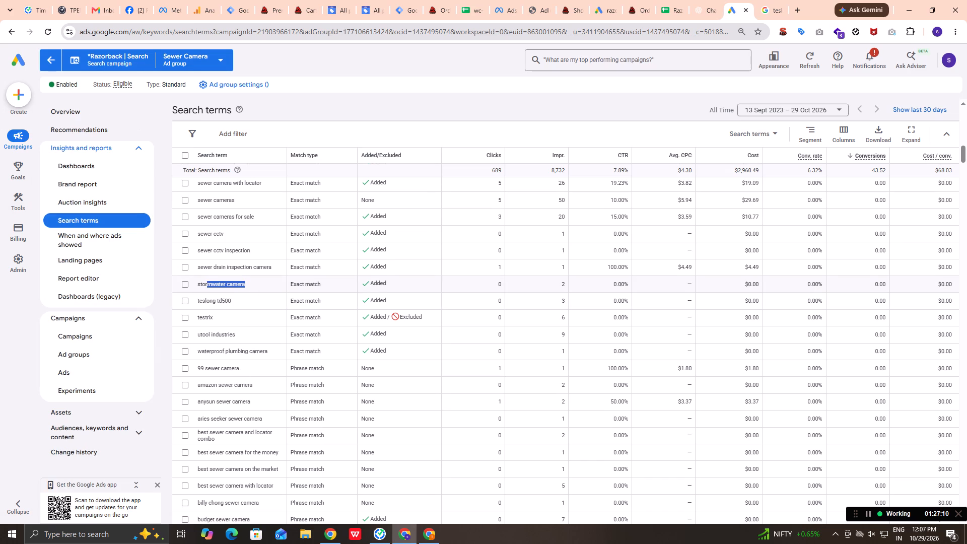
drag(206, 285, 197, 285)
key(ctrl+c)
key(ctrl+Tab)
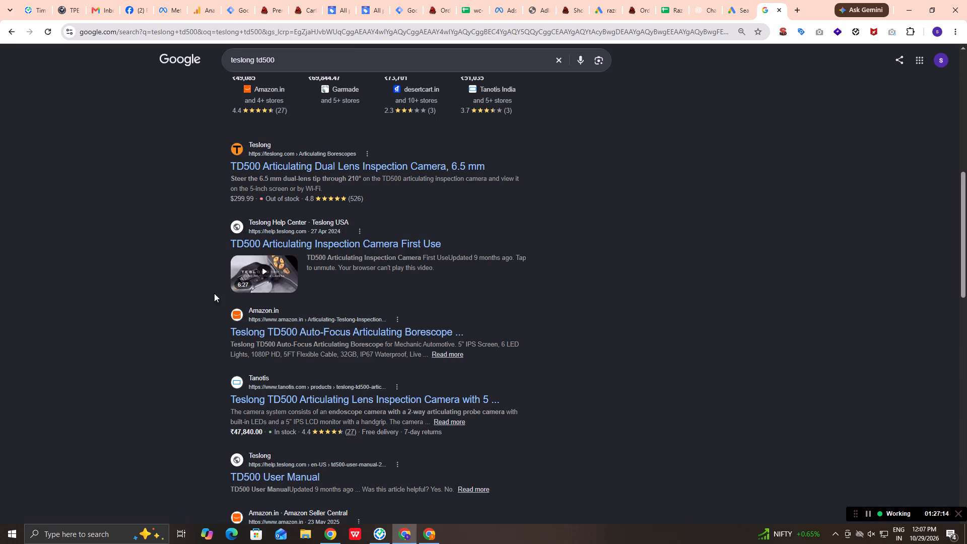
ctrl+drag(293, 60, 35, 57)
key(ctrl+v)
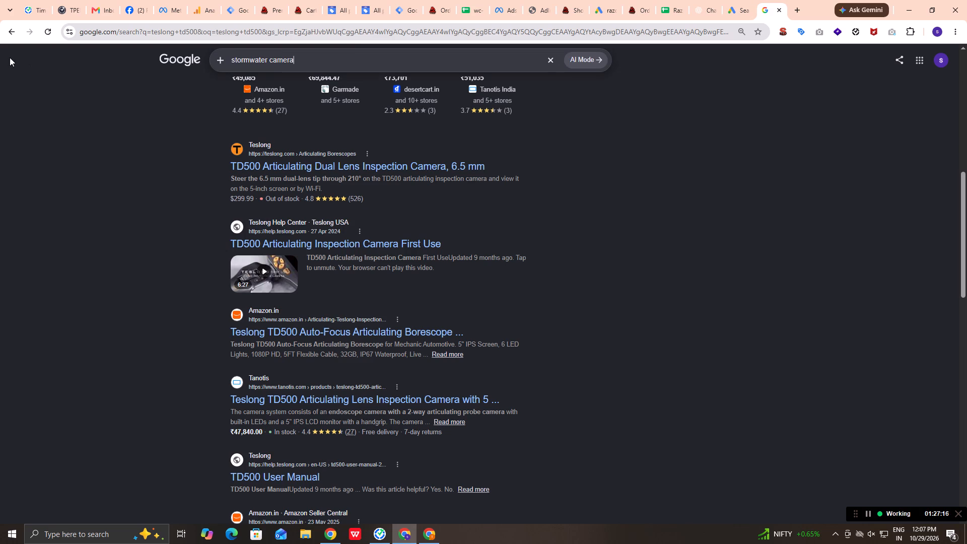
key(Return)
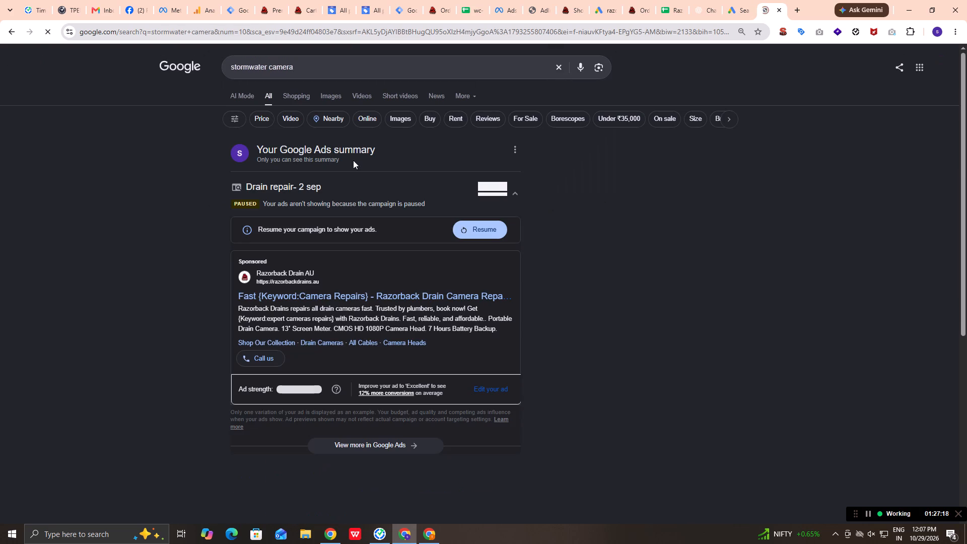
scroll(363, 297, down, 1)
scroll(363, 297, up, 1)
scroll(363, 297, down, 1)
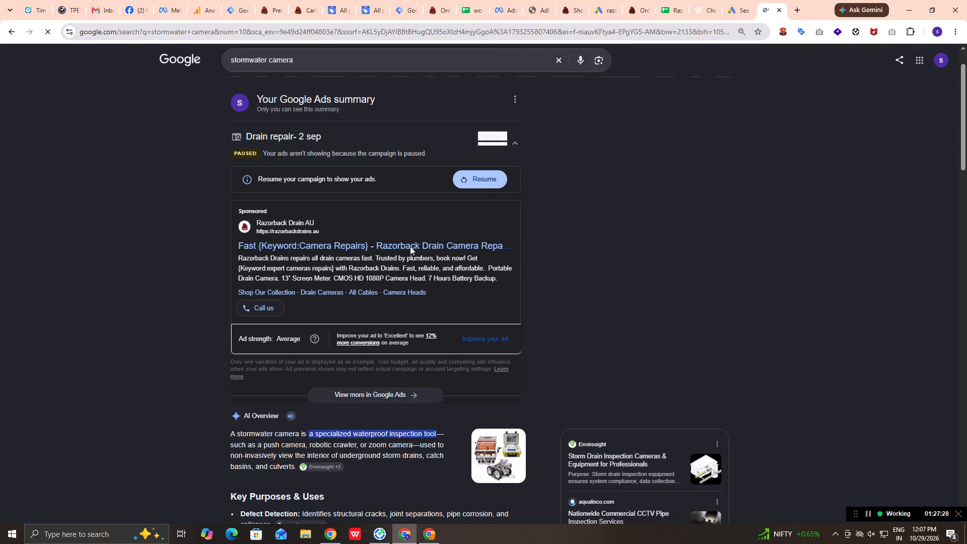
scroll(410, 246, down, 3)
scroll(410, 246, up, 1)
scroll(410, 246, down, 1)
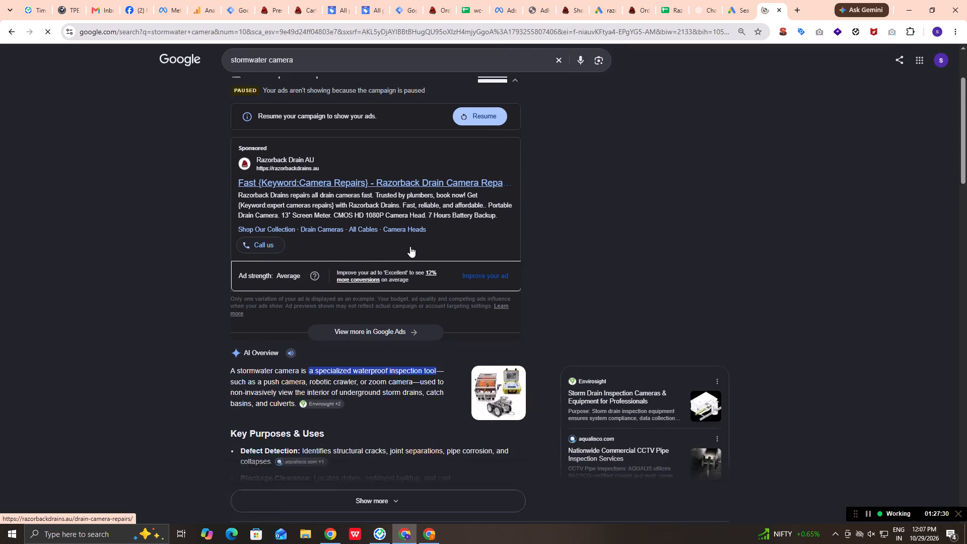
scroll(410, 246, down, 2)
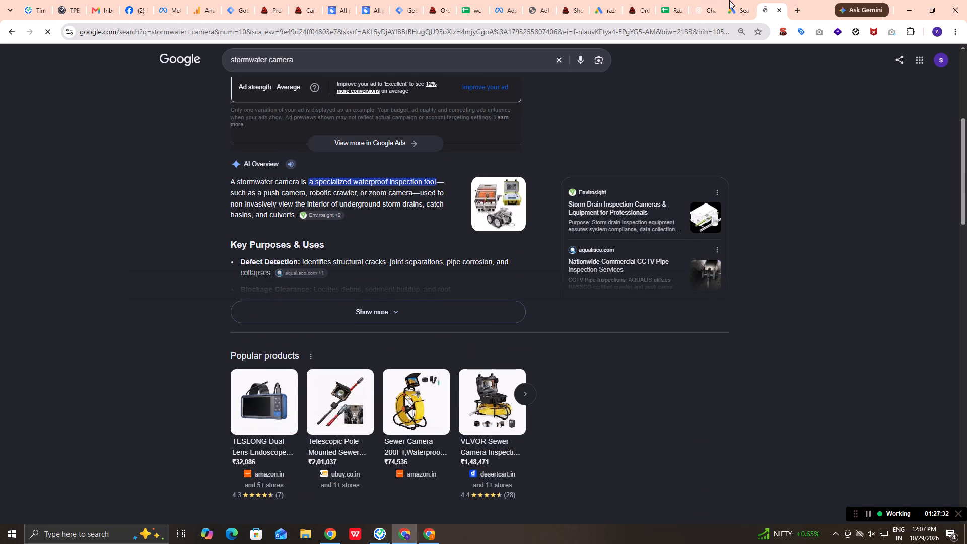
Copy the "amazon sewer camera" phrase match term from the search terms report and search Google for it.
click(739, 0)
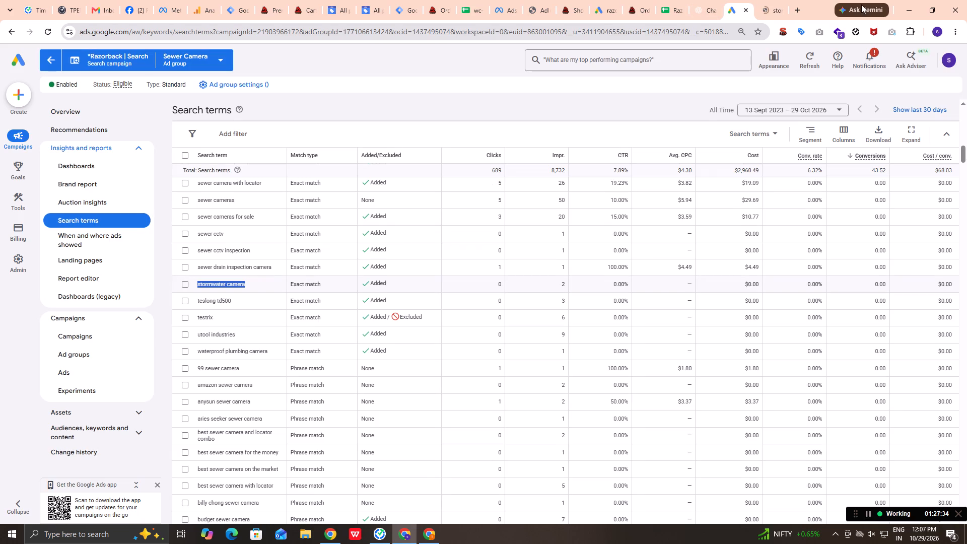
scroll(234, 333, down, 1)
scroll(234, 333, up, 2)
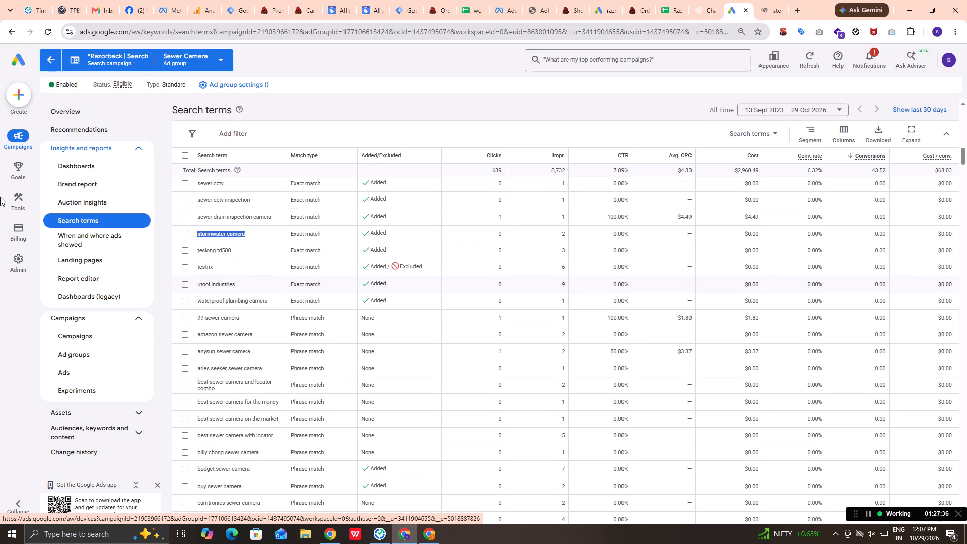
scroll(186, 421, down, 1)
scroll(236, 419, down, 2)
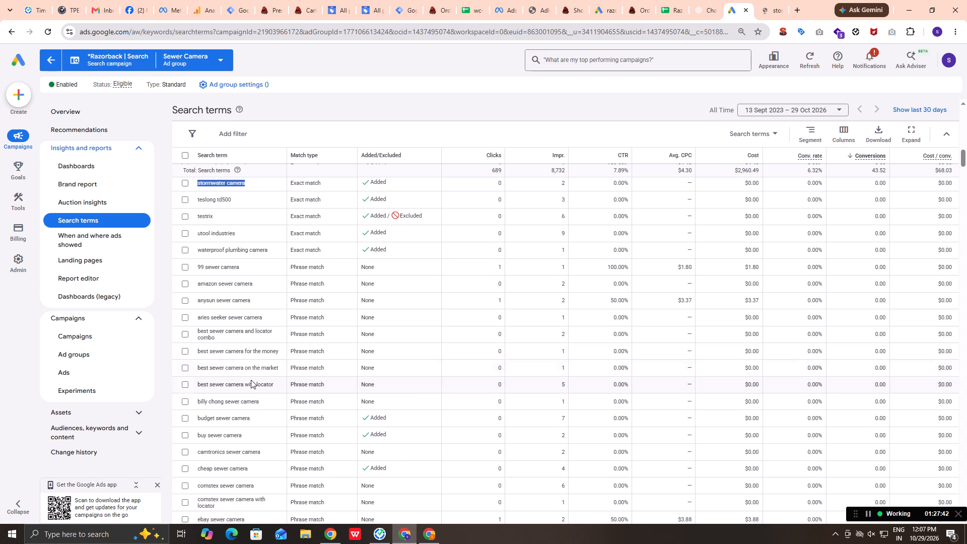
triple_click(239, 282)
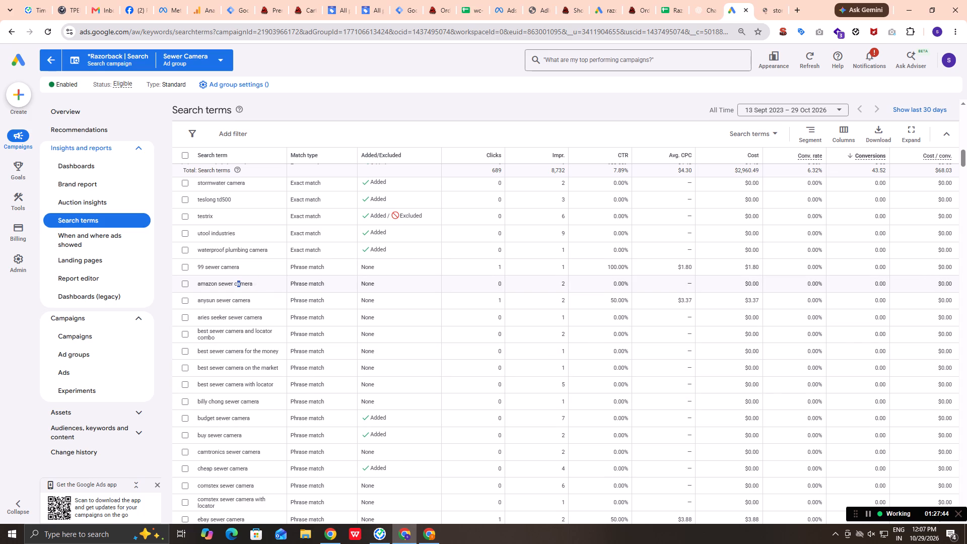
triple_click(238, 283)
key(ctrl+c)
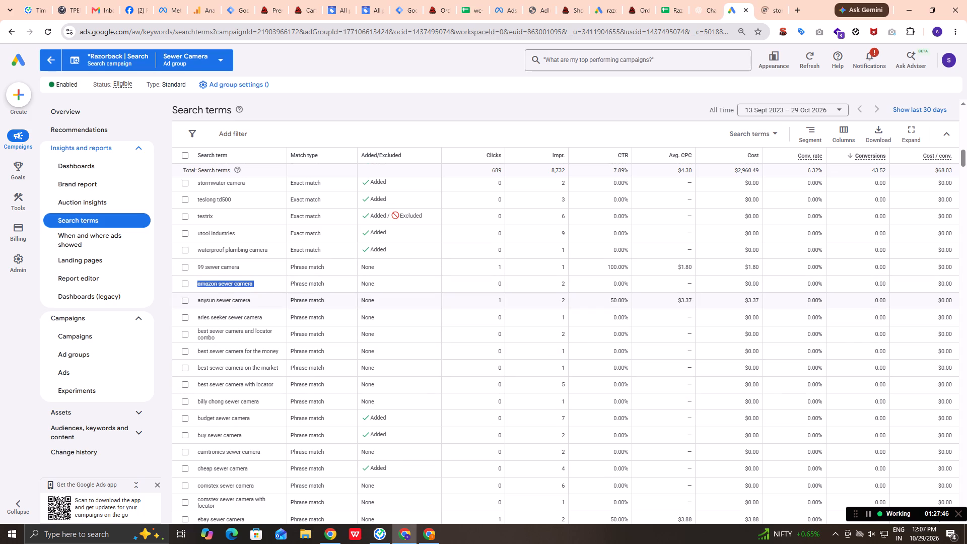
key(ctrl+Tab)
ctrl+drag(305, 65, 0, 65)
key(ctrl+v)
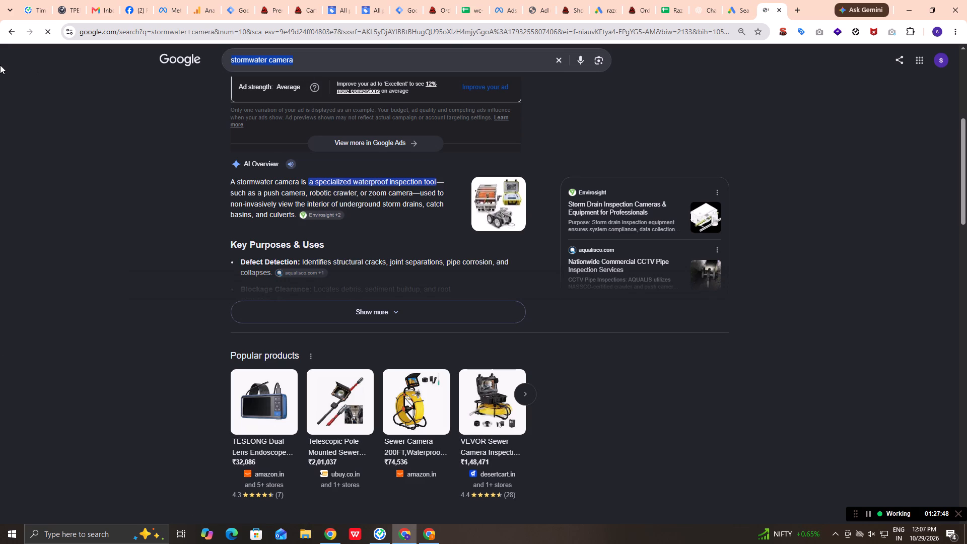
key(Return)
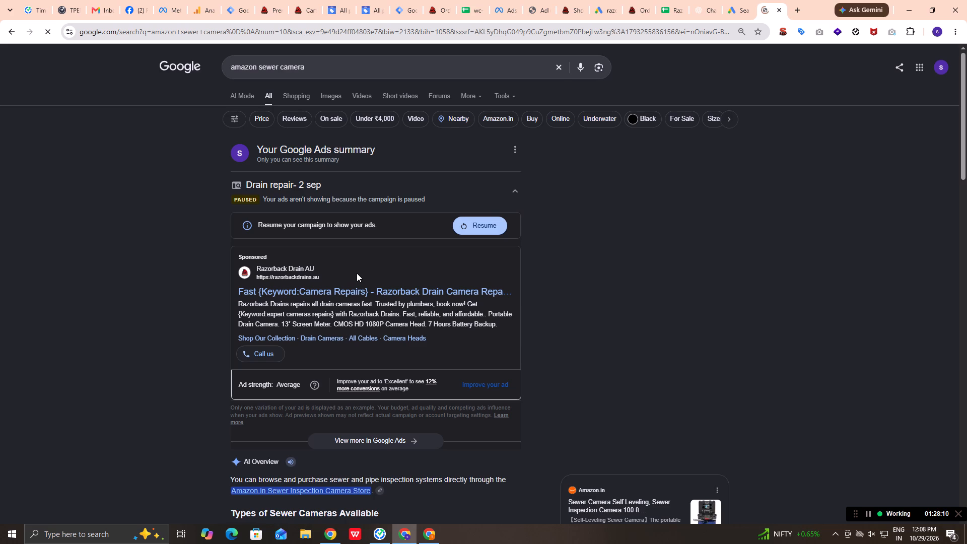
Examine the "amazon sewer camera" results, from the ads summary and popular products to the related searches.
scroll(357, 273, down, 3)
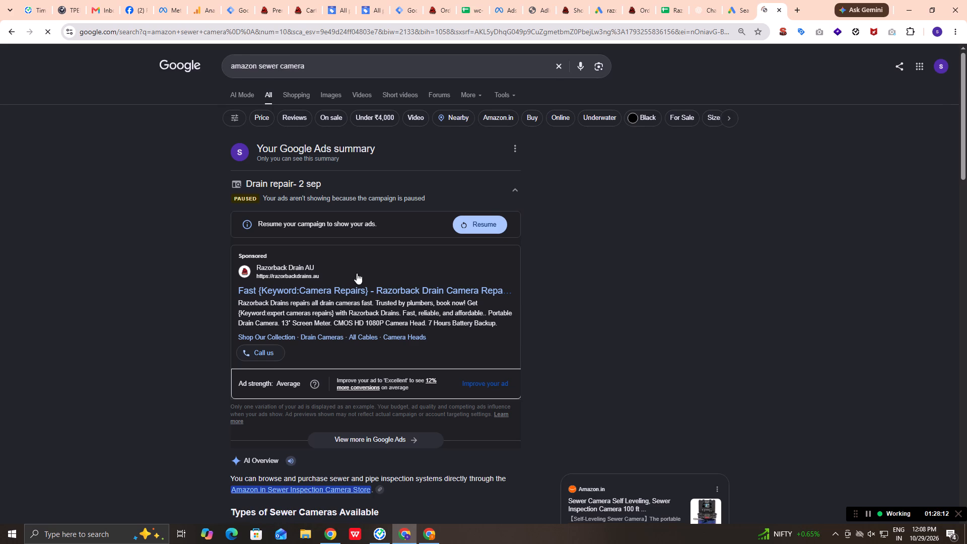
scroll(357, 273, down, 1)
scroll(357, 273, up, 1)
scroll(357, 273, down, 1)
scroll(357, 273, up, 1)
scroll(357, 273, down, 6)
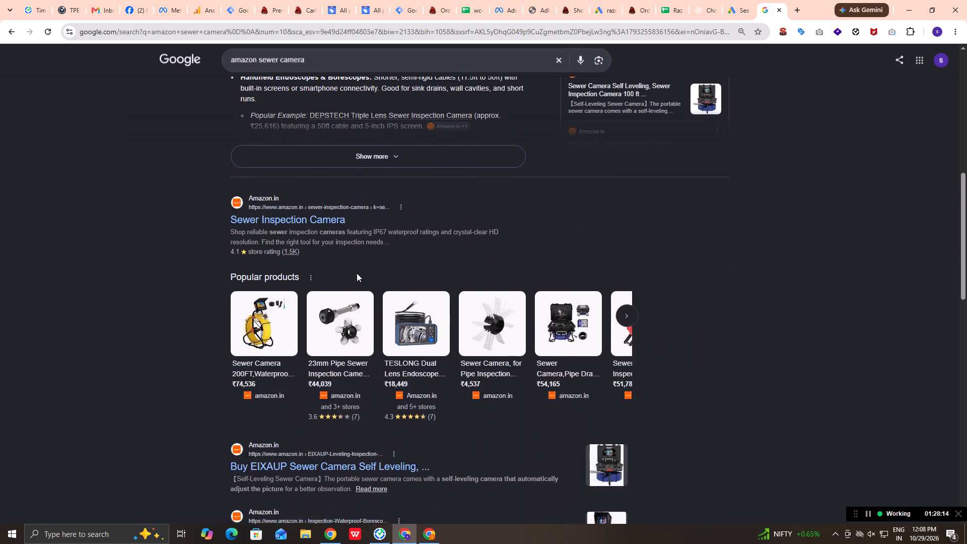
scroll(357, 273, down, 9)
scroll(357, 273, up, 2)
scroll(357, 273, down, 1)
scroll(357, 273, up, 1)
scroll(357, 273, down, 1)
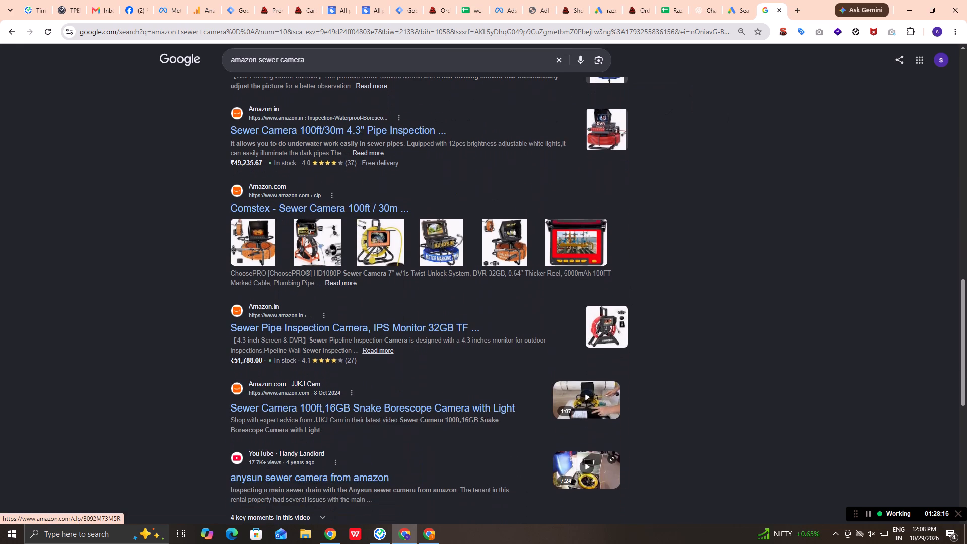
scroll(357, 273, down, 5)
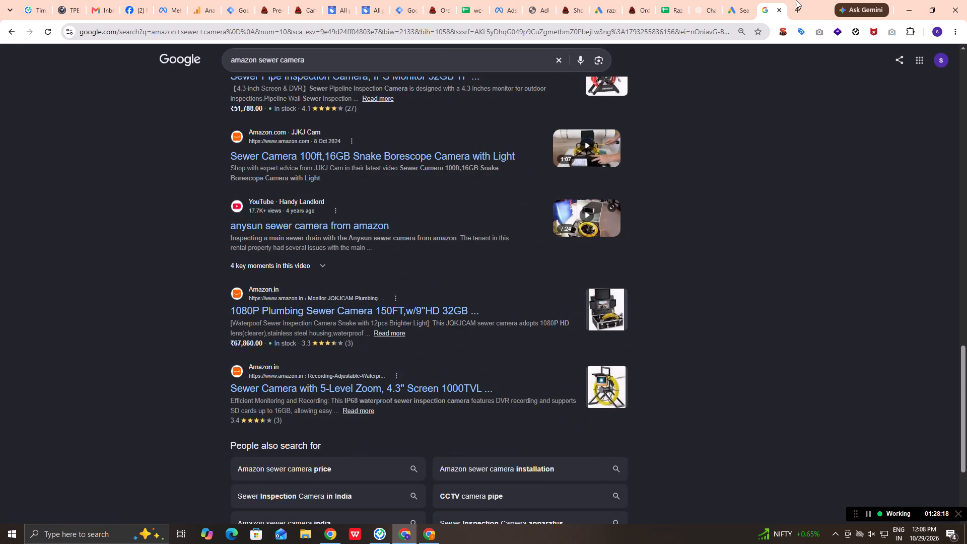
Copy the "anysun sewer camera" phrase match term from the search terms report and search Google for it.
click(734, 0)
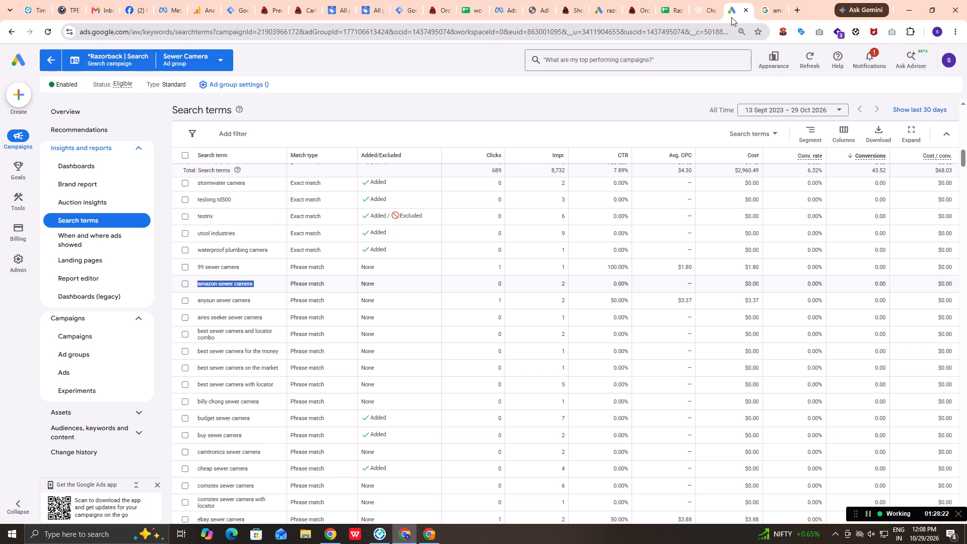
triple_click(232, 268)
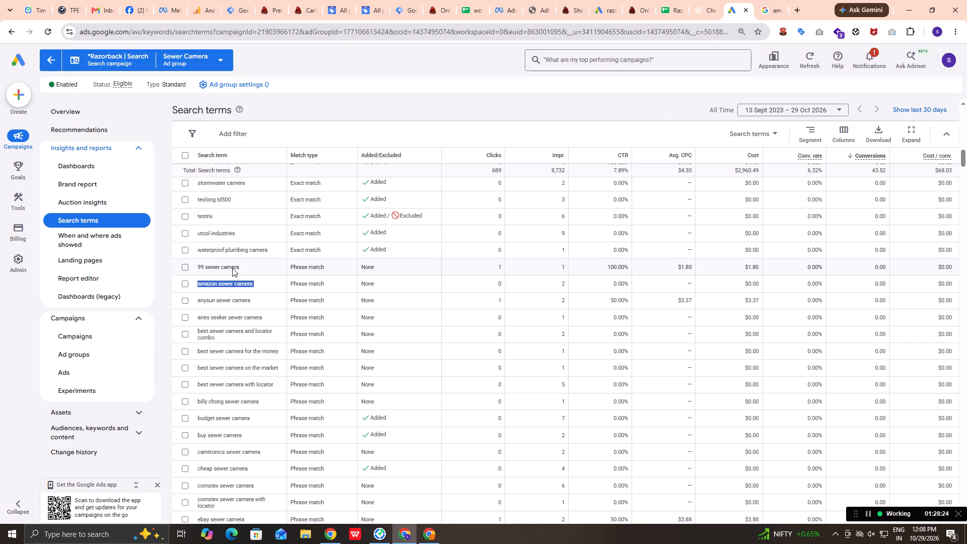
double_click(232, 268)
triple_click(243, 302)
drag(251, 301, 191, 302)
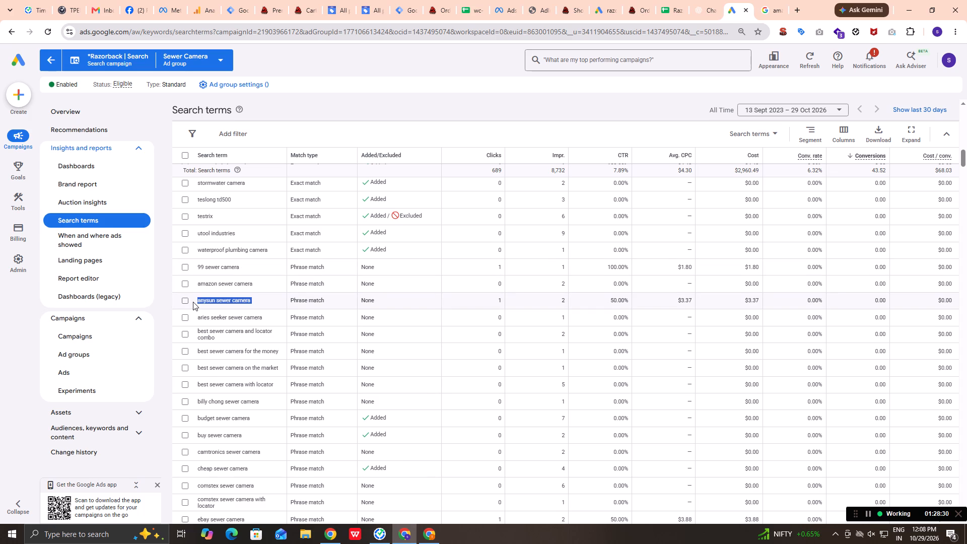
key(ctrl+c)
key(ctrl+Tab)
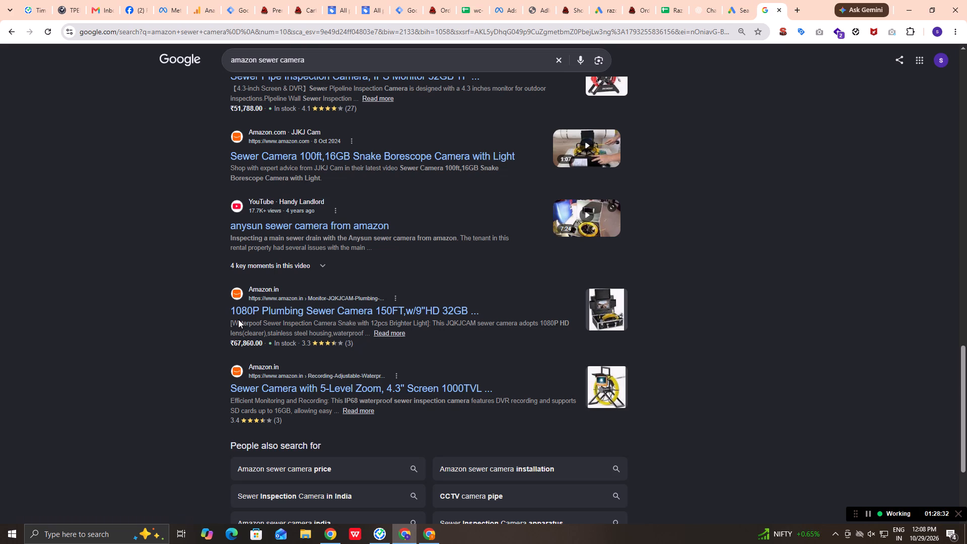
ctrl+drag(328, 55, 0, 58)
key(ctrl+v)
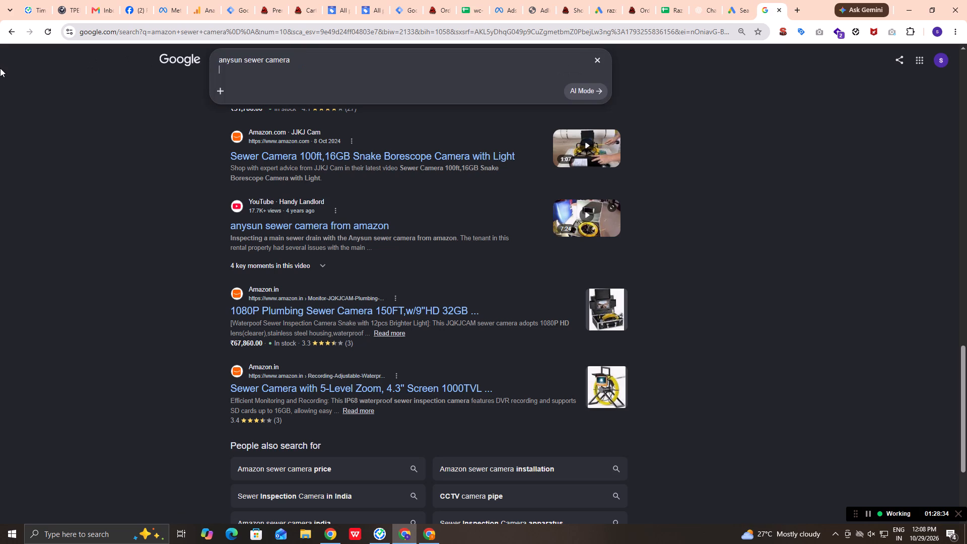
key(BackSpace)
key(Return)
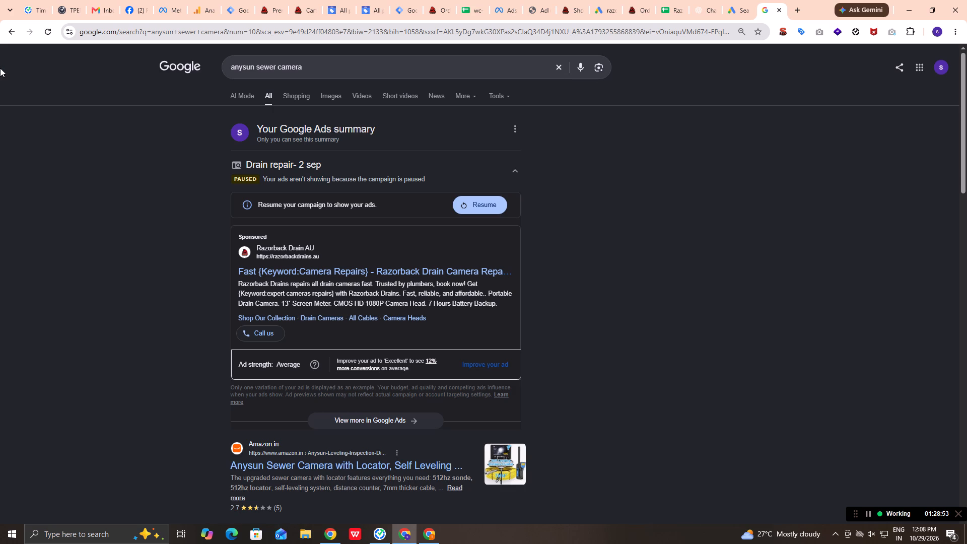
Examine the "anysun sewer camera" results from the ads summary to the end of the page, and return to the search terms report.
scroll(54, 251, down, 3)
scroll(227, 326, down, 1)
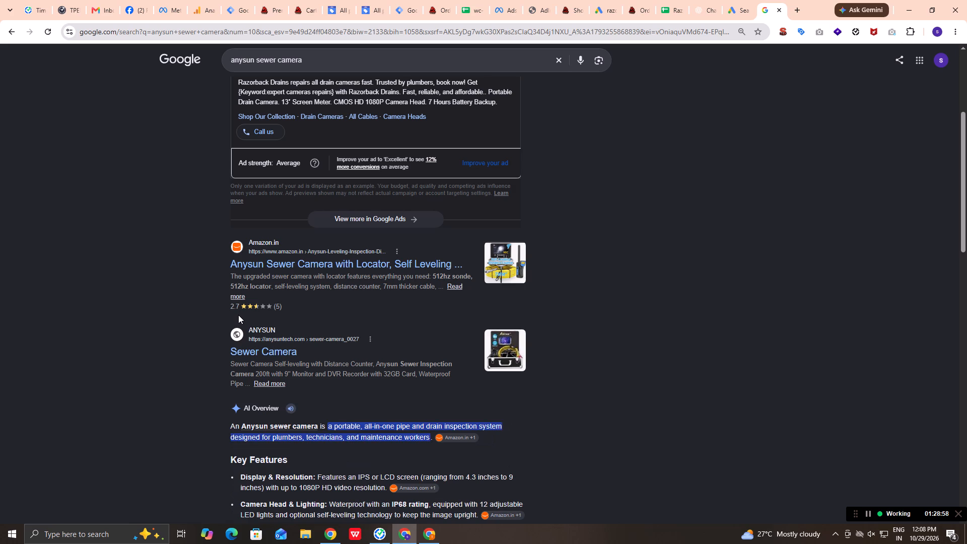
scroll(240, 315, down, 2)
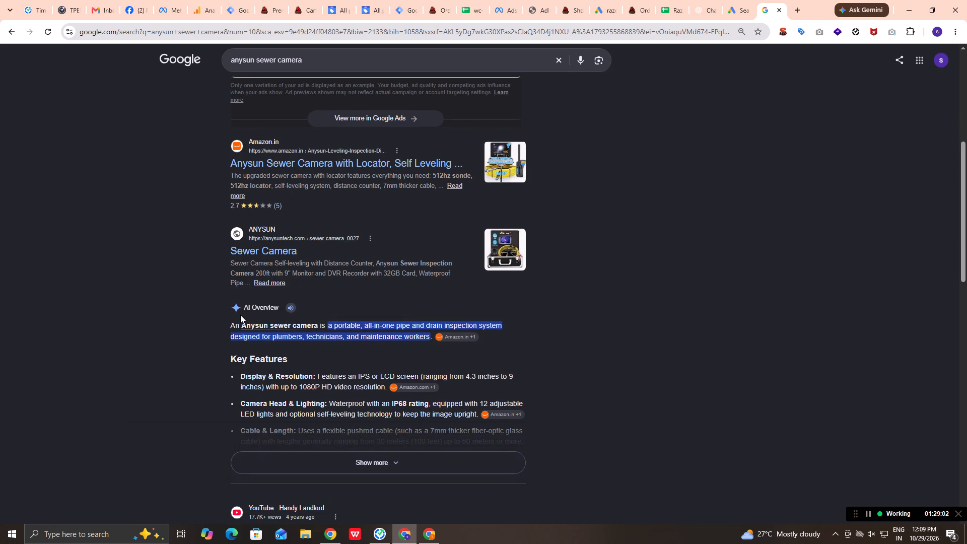
scroll(241, 315, up, 2)
scroll(241, 315, down, 2)
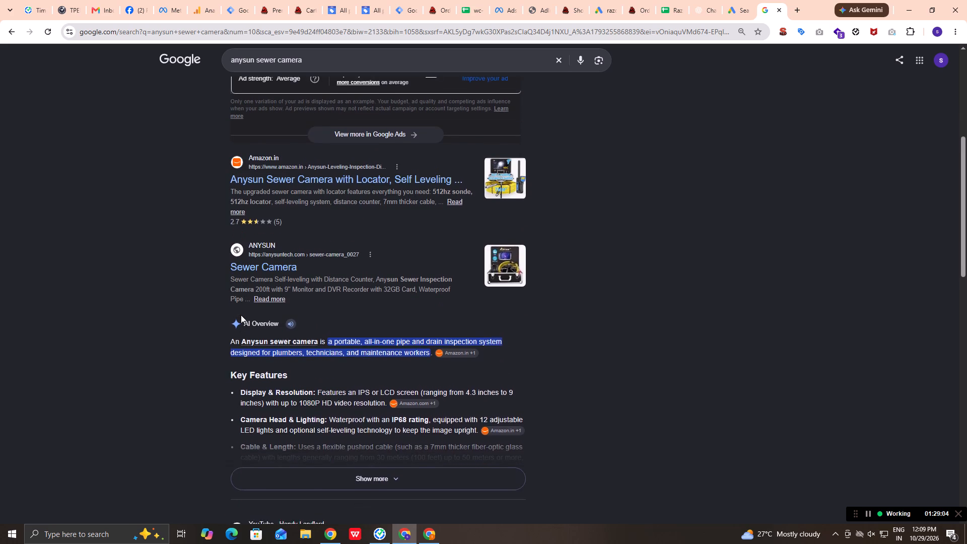
scroll(241, 315, down, 2)
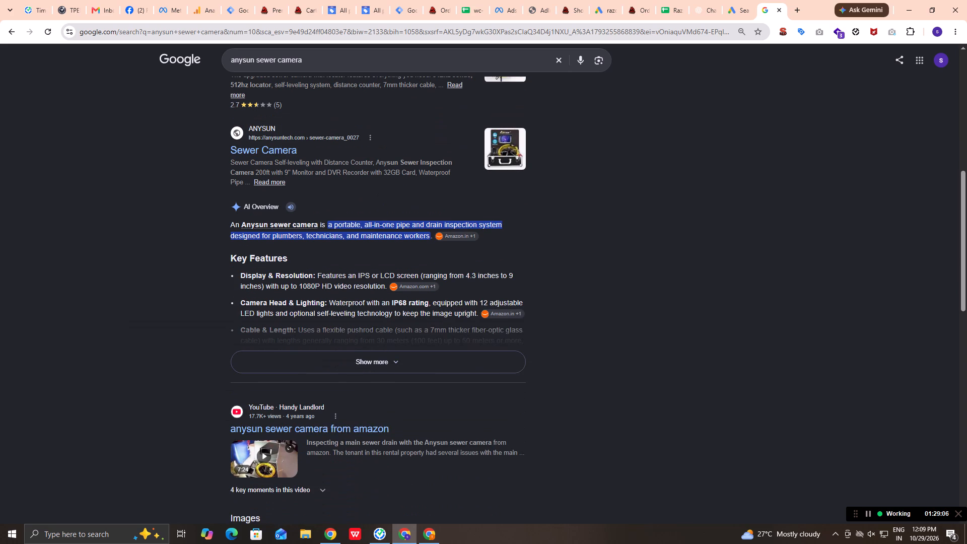
scroll(241, 315, down, 3)
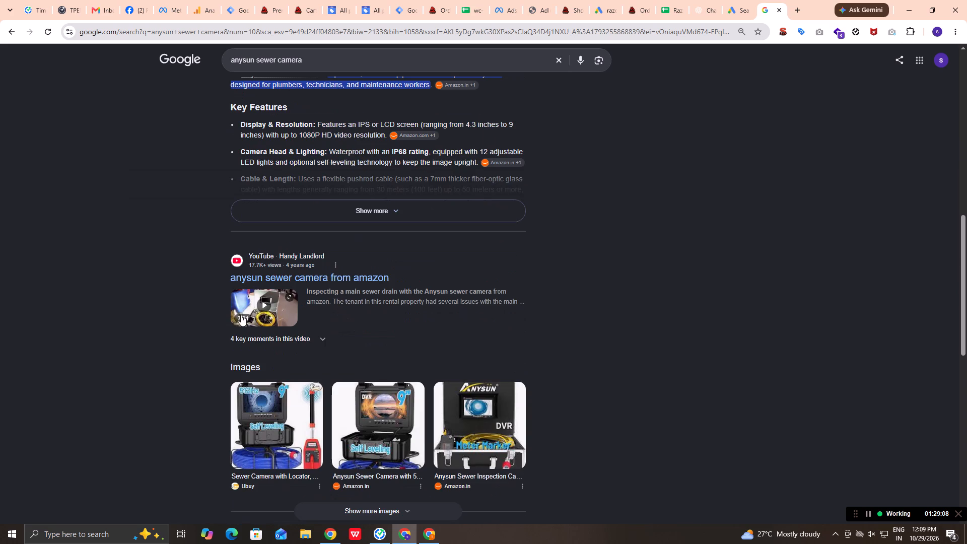
scroll(241, 315, up, 1)
scroll(241, 315, down, 5)
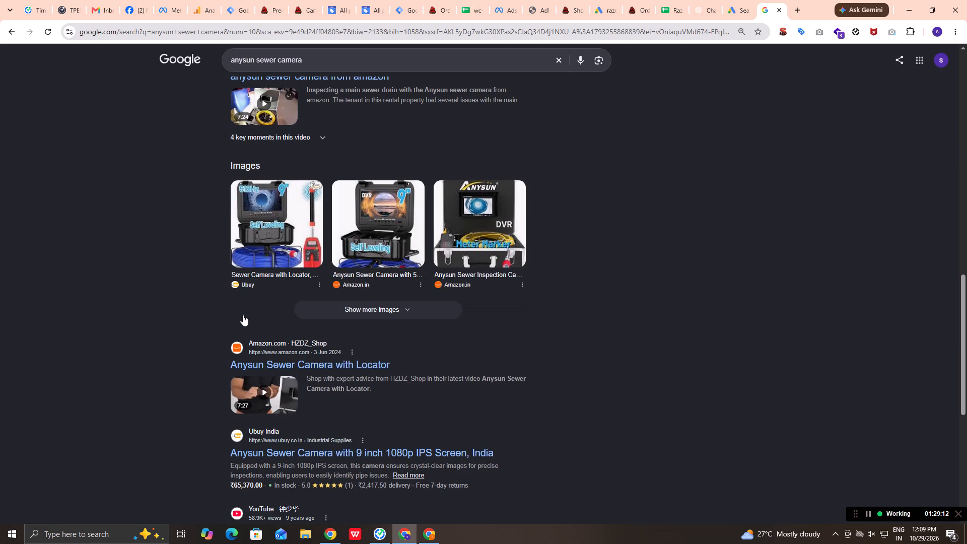
scroll(244, 314, down, 4)
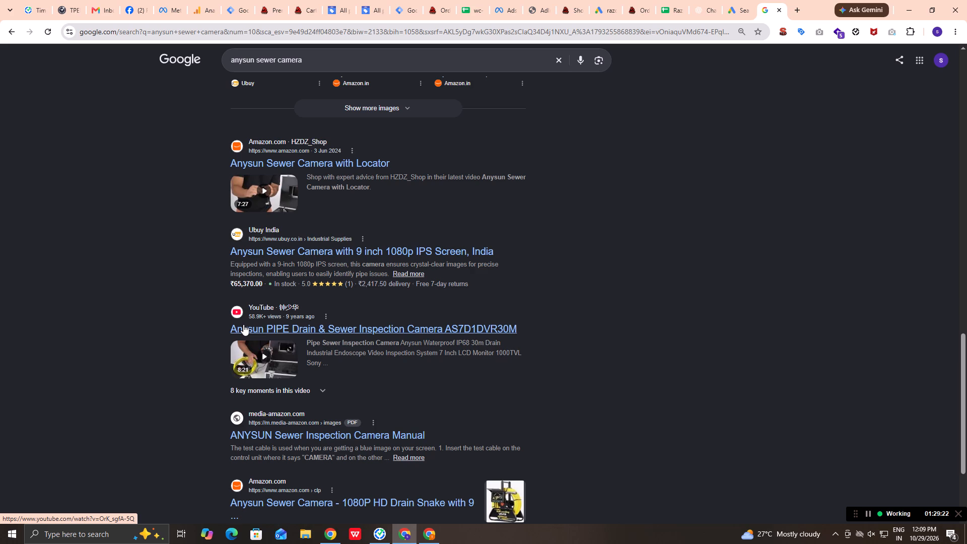
scroll(241, 319, down, 2)
scroll(241, 319, up, 2)
scroll(241, 319, down, 1)
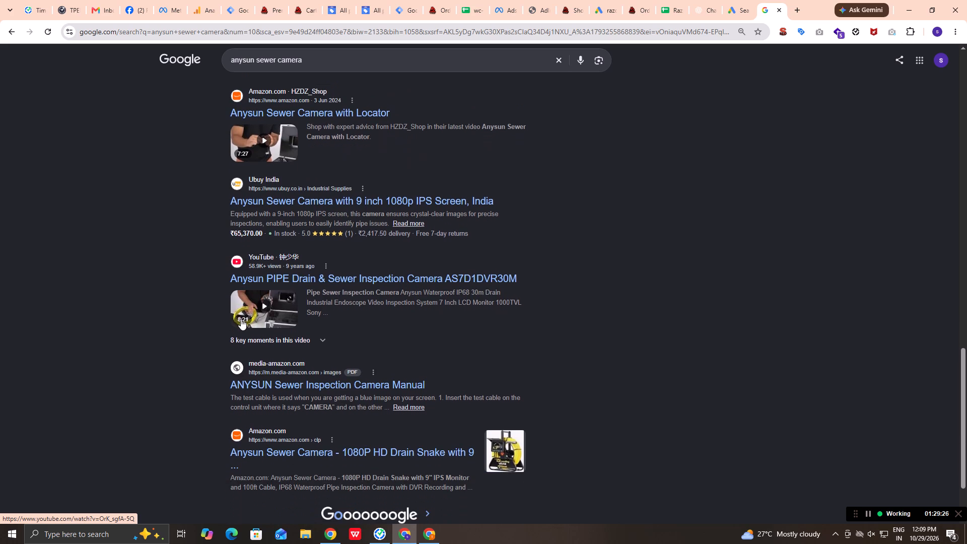
scroll(241, 319, down, 1)
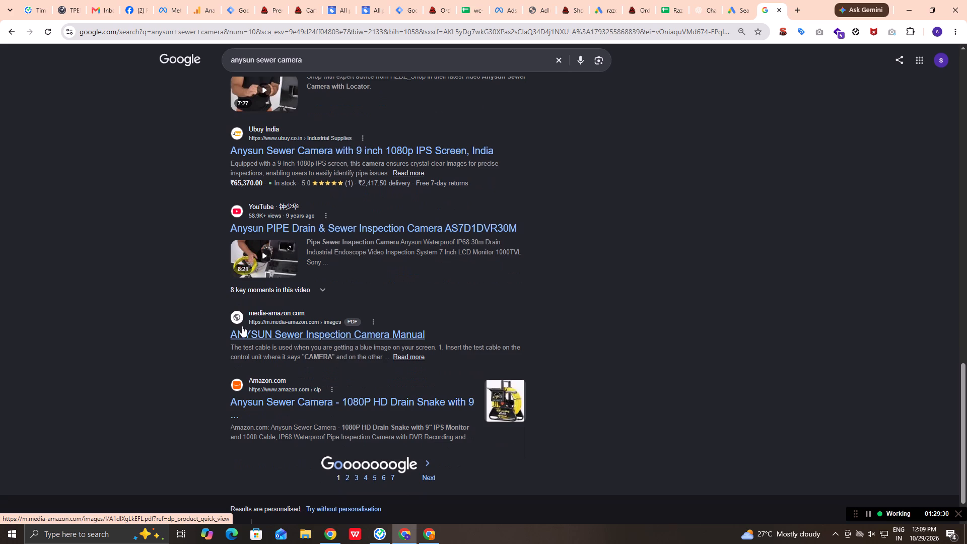
click(759, 0)
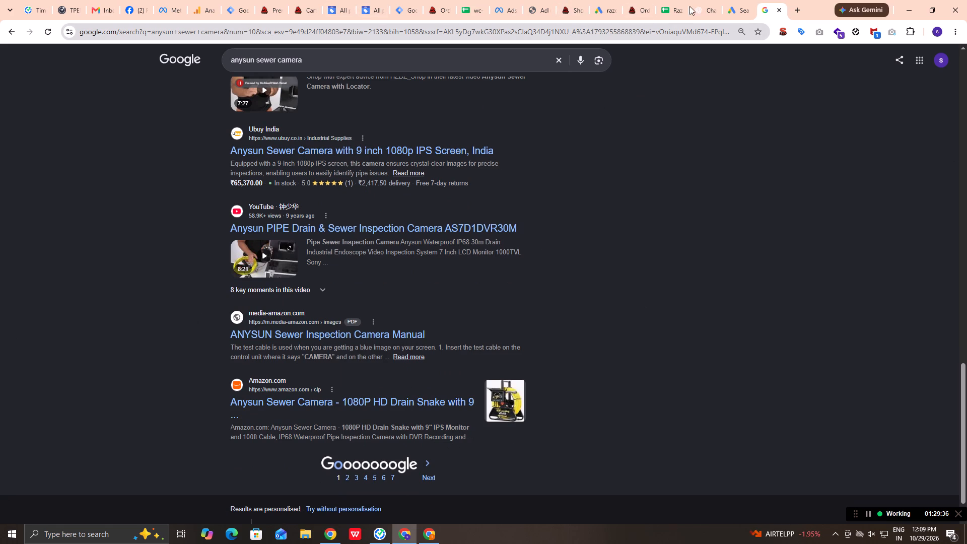
click(735, 0)
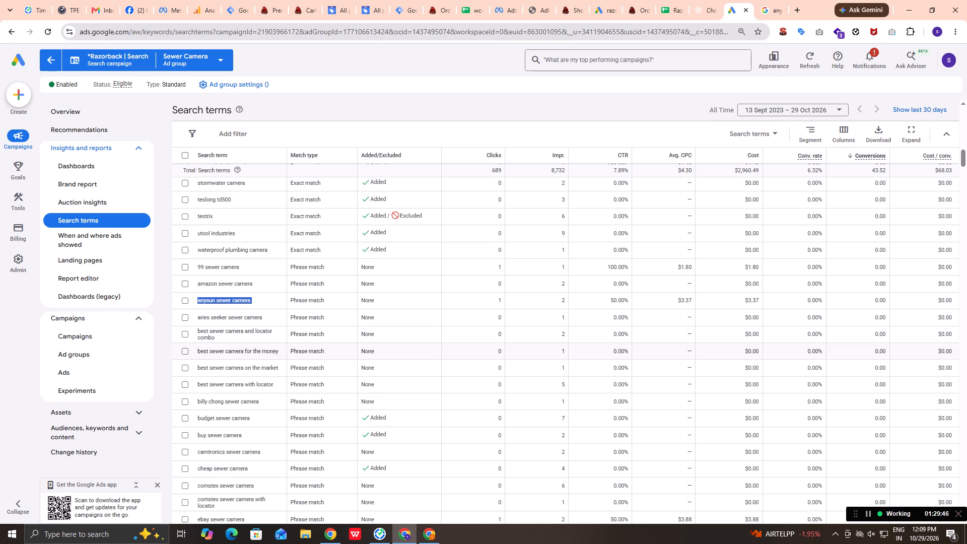
Copy the phrase match term just above "budget sewer camera" from the search terms report, search Google for it and look over the results.
scroll(249, 383, down, 1)
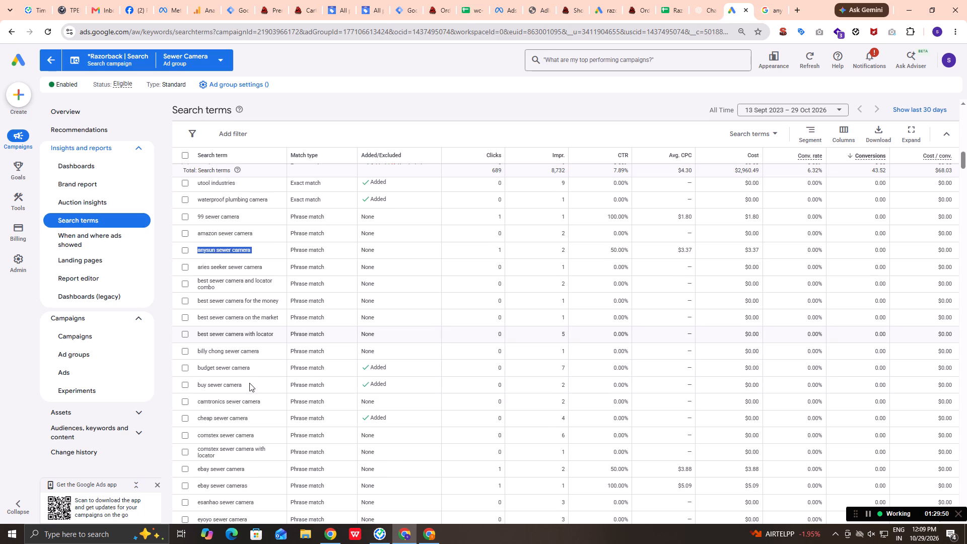
triple_click(234, 350)
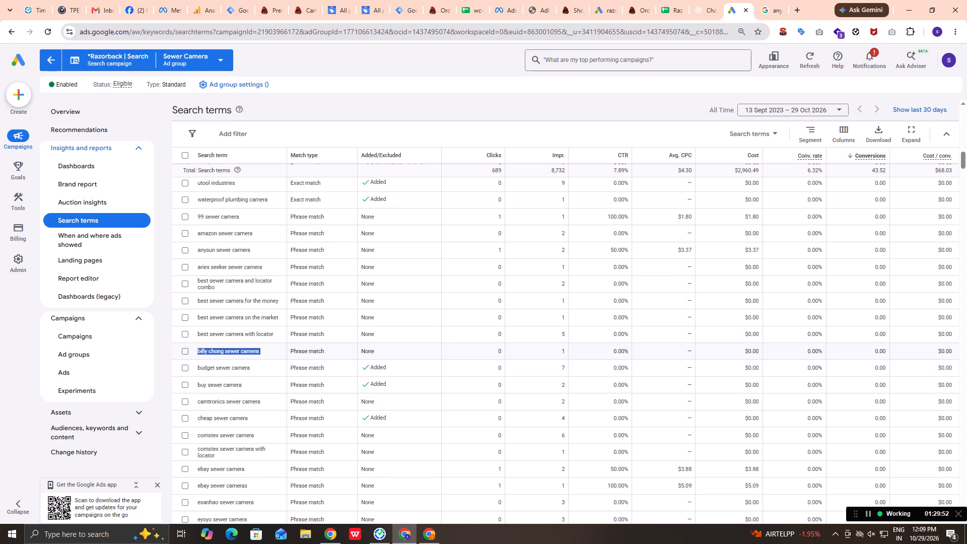
key(ctrl+c)
key(ctrl+Tab)
ctrl+drag(328, 65, 213, 65)
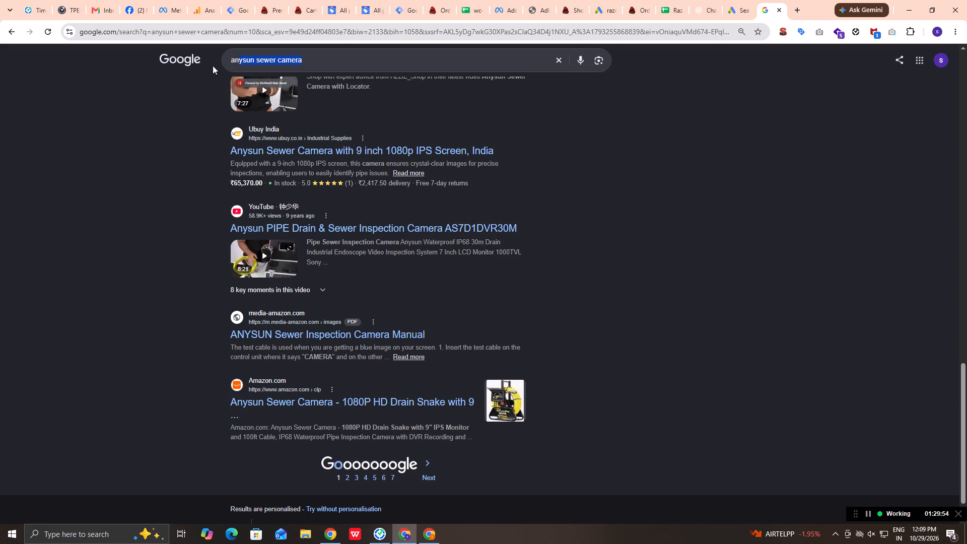
ctrl+drag(213, 65, 142, 65)
key(ctrl+v)
key(Return)
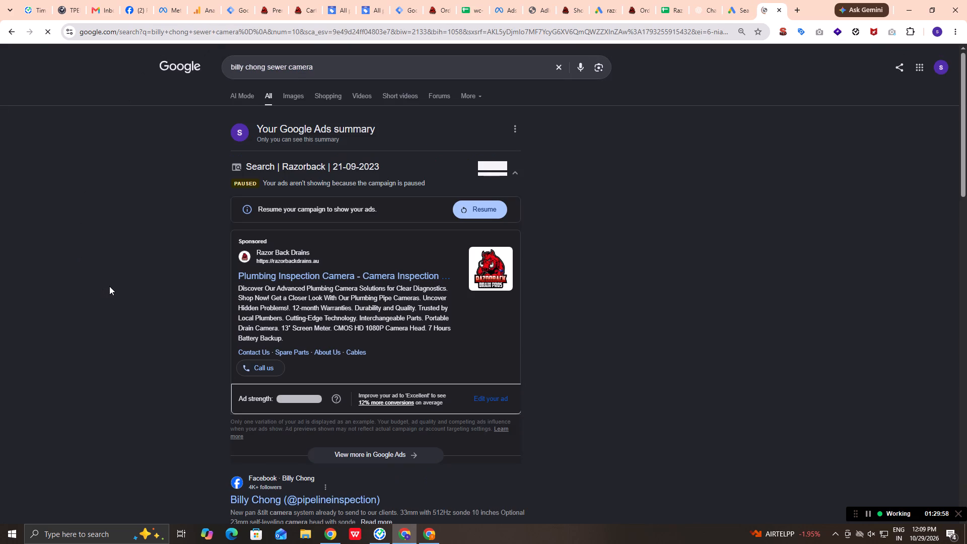
scroll(165, 305, down, 4)
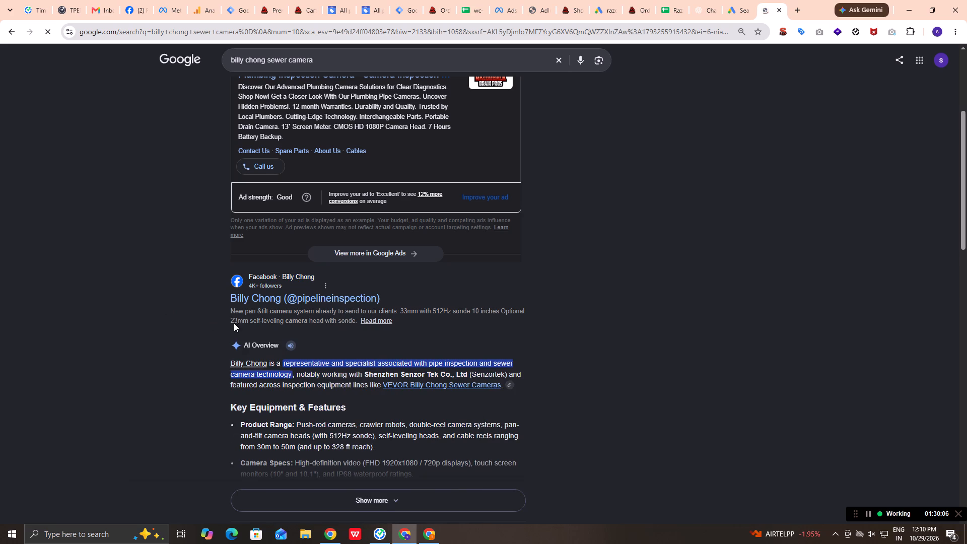
Switch to the other browser window holding the ads report and connect Urban VPN to Australia.
click(434, 530)
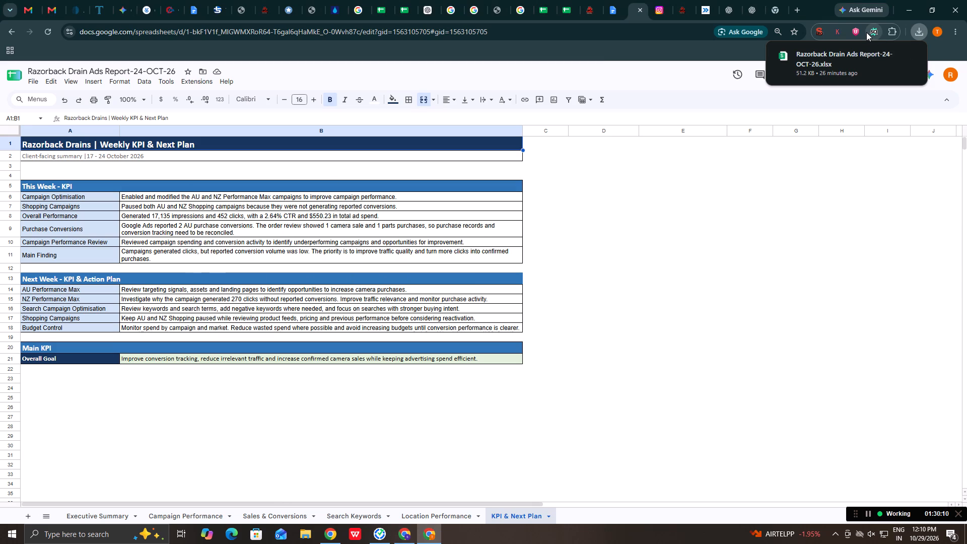
click(859, 30)
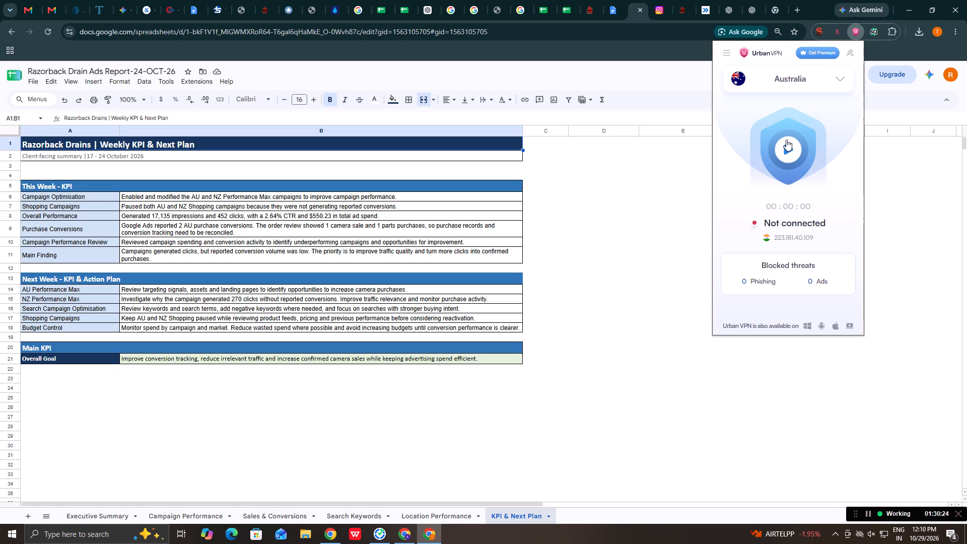
click(786, 152)
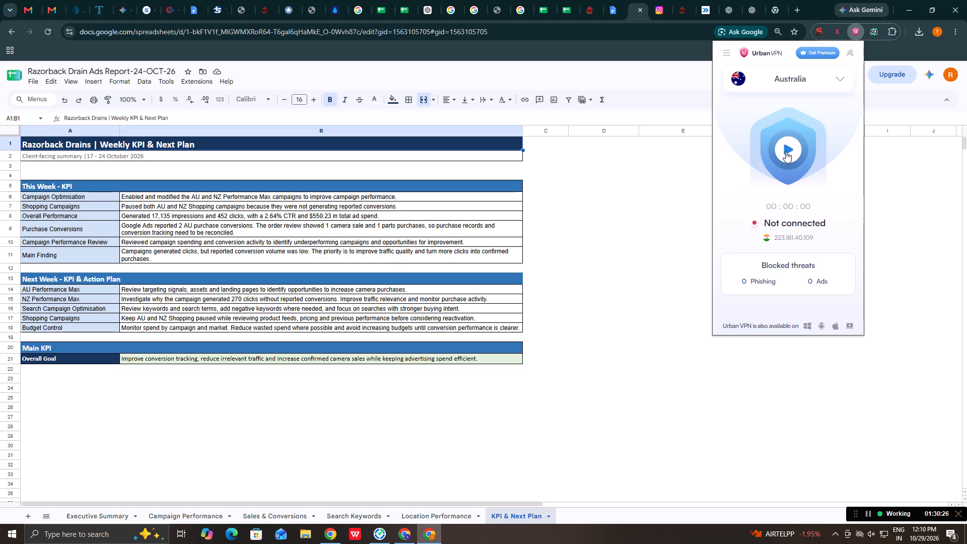
Search Google for the copied sewer camera term over the Australian connection.
click(774, 5)
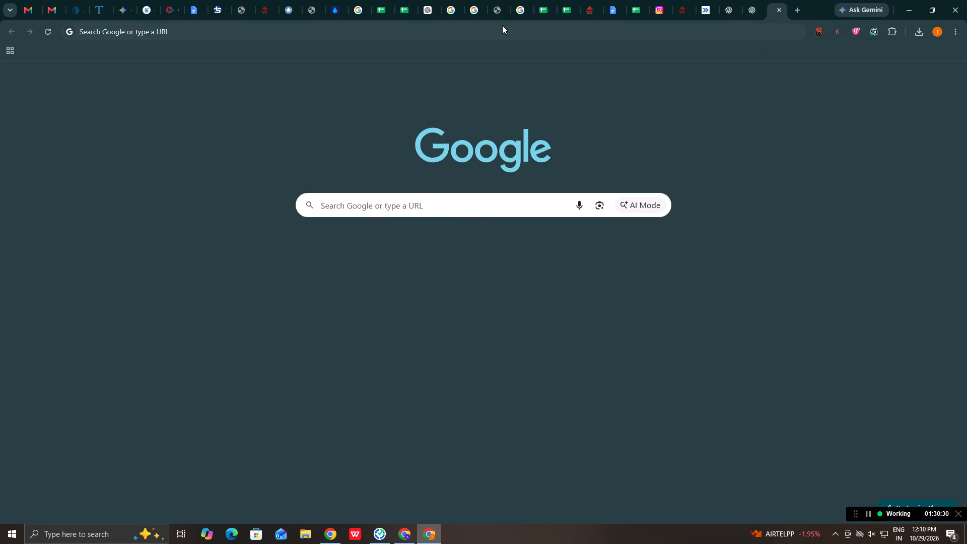
right_click(498, 34)
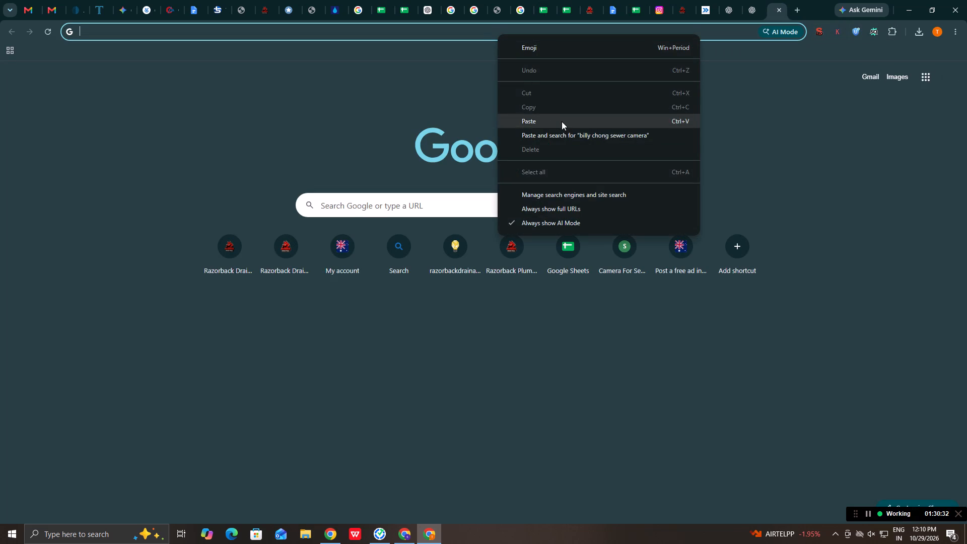
click(562, 121)
key(Return)
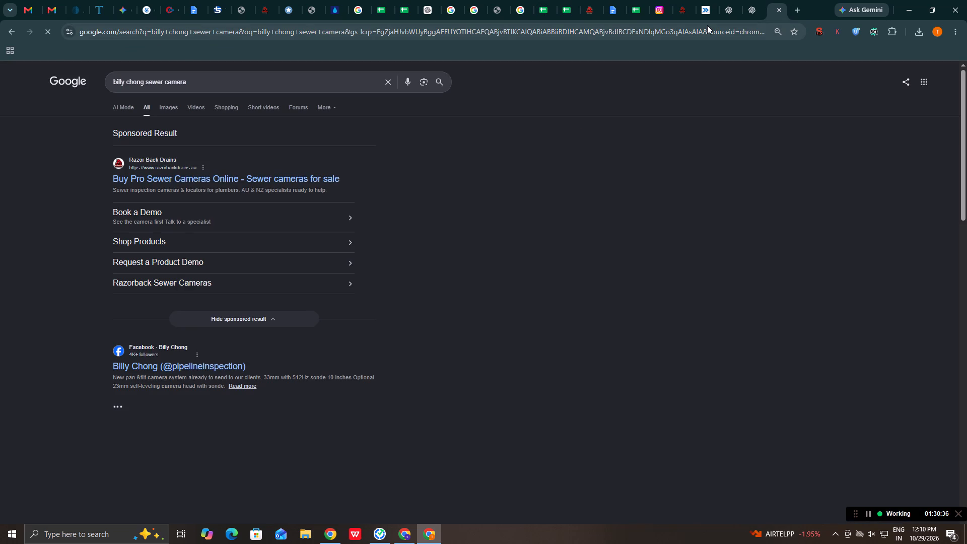
Open the landing page of the sponsored Razor Back Drains ad "Buy Pro Sewer Cameras Online" and glance over its top section.
click(140, 178)
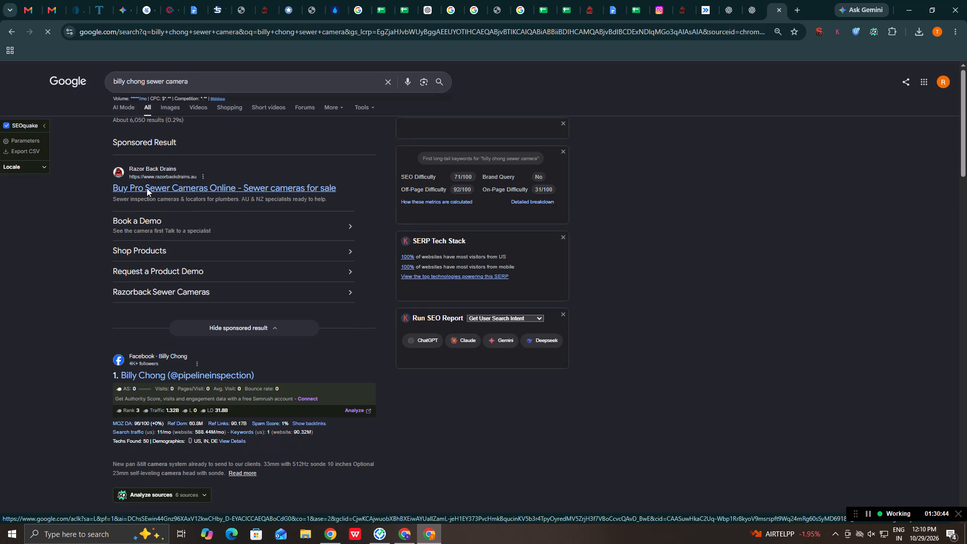
click(147, 188)
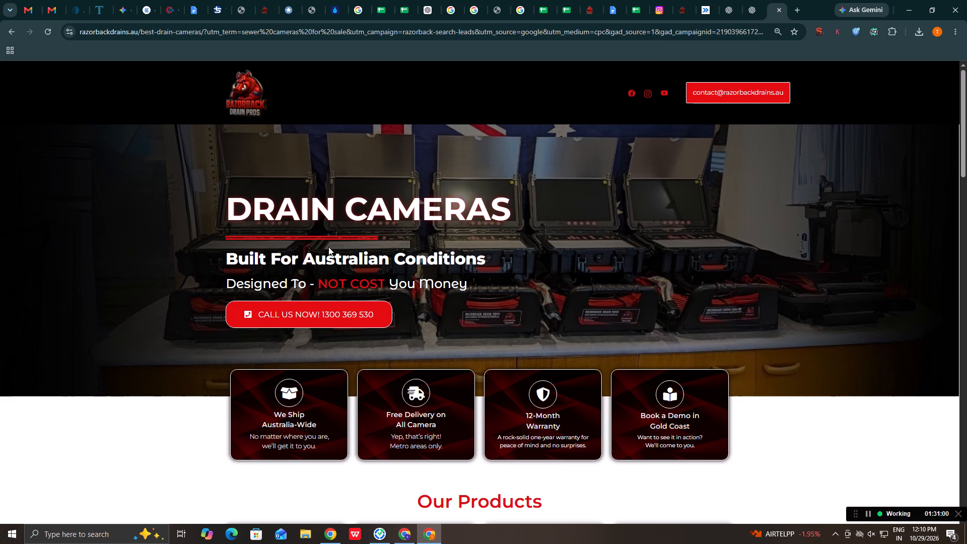
scroll(481, 264, down, 5)
scroll(472, 290, up, 5)
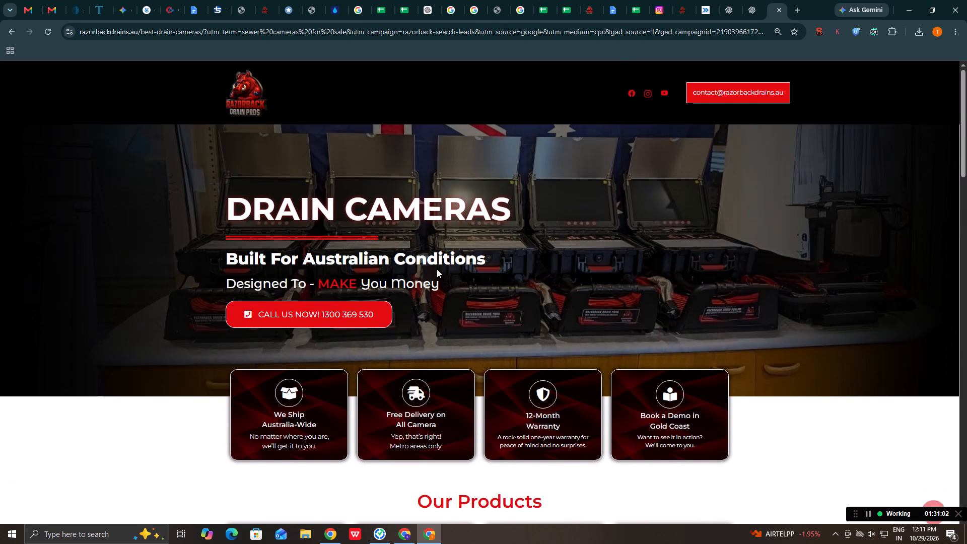
Test the call link under the Drain Cameras heading and dismiss the request to open Phone Link.
click(327, 320)
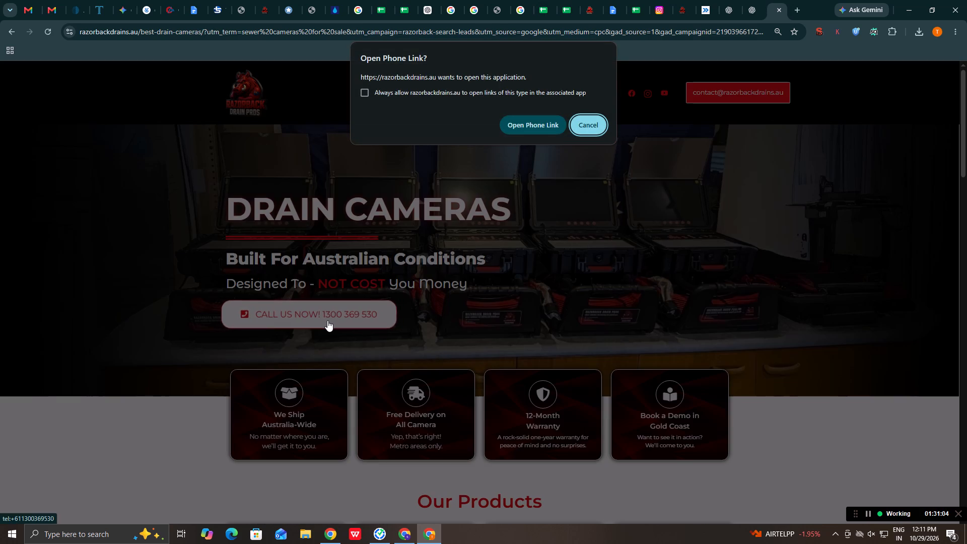
click(578, 120)
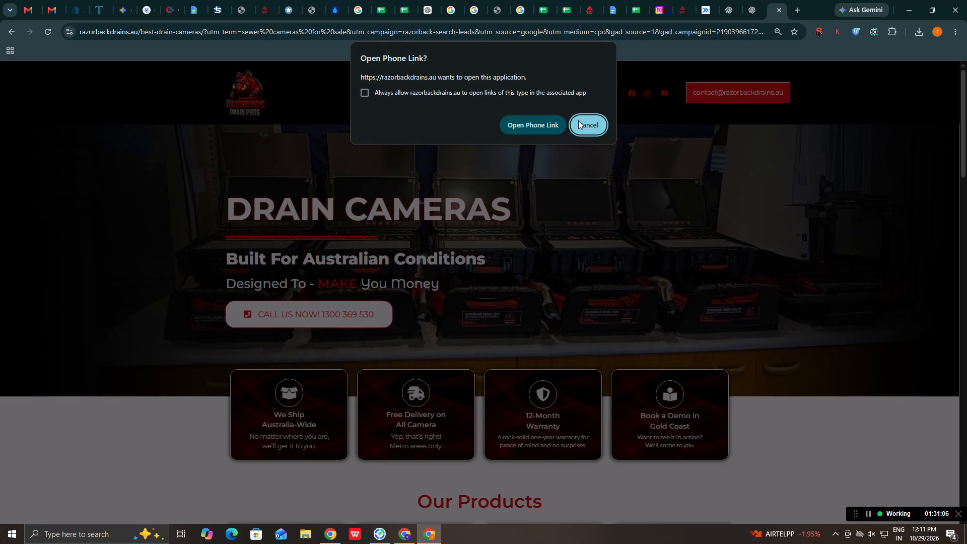
Test the contact email link in the landing page header, and close the blank tab it opens.
click(706, 93)
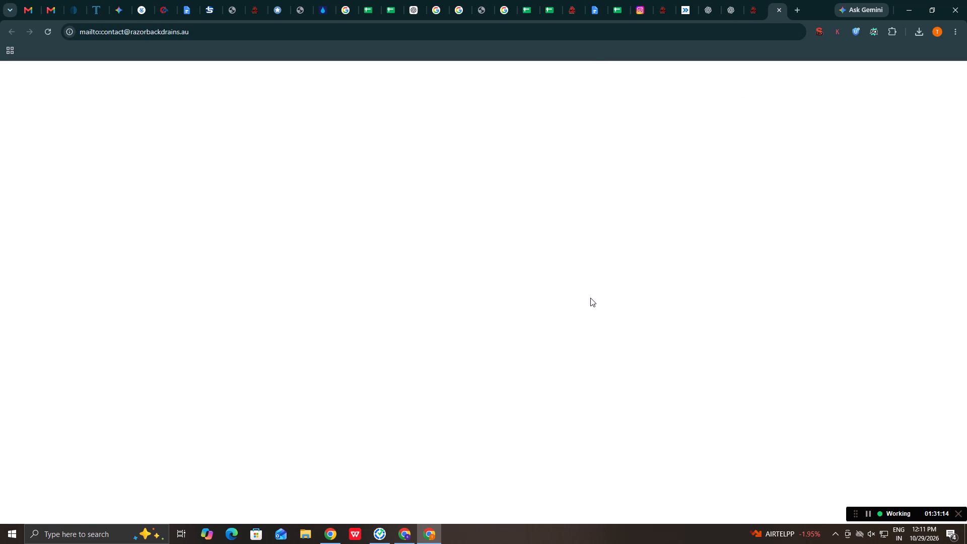
click(757, 3)
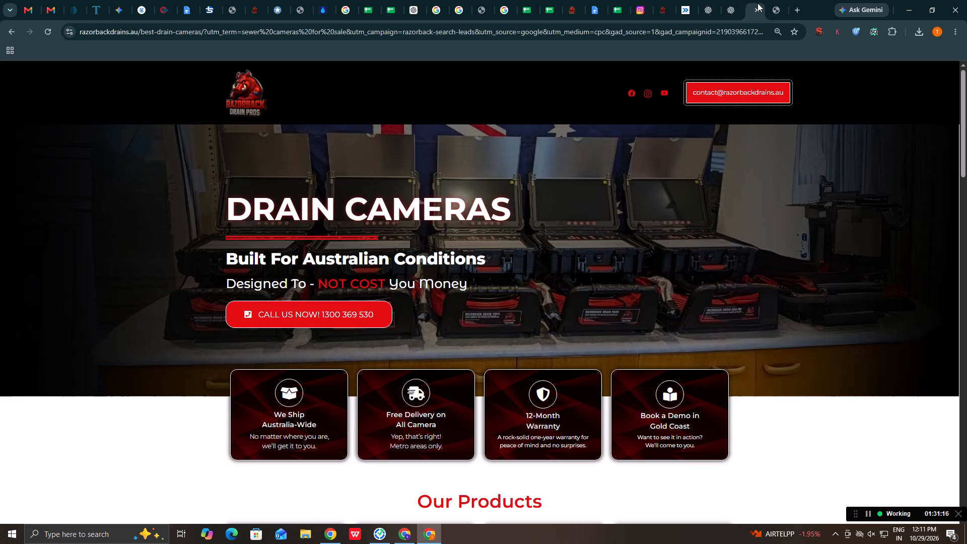
click(777, 4)
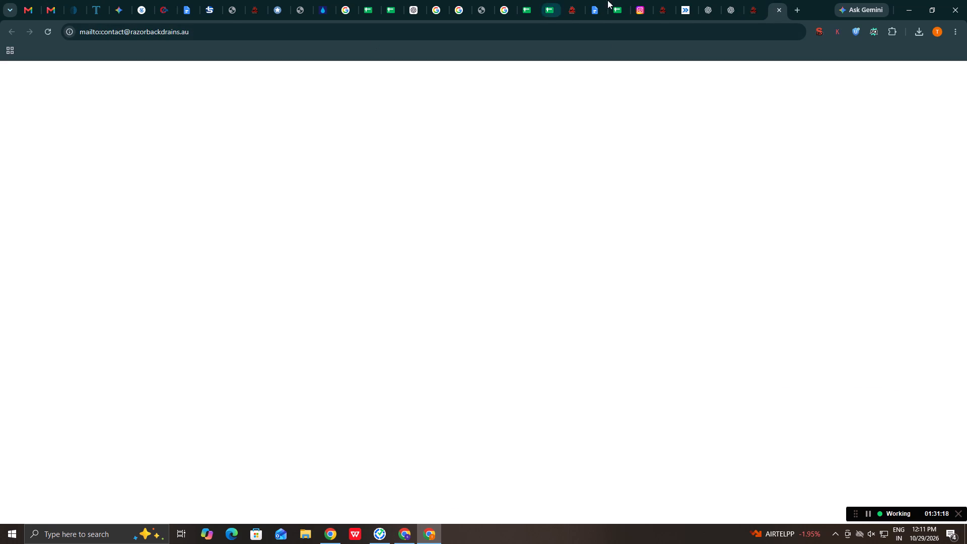
click(775, 11)
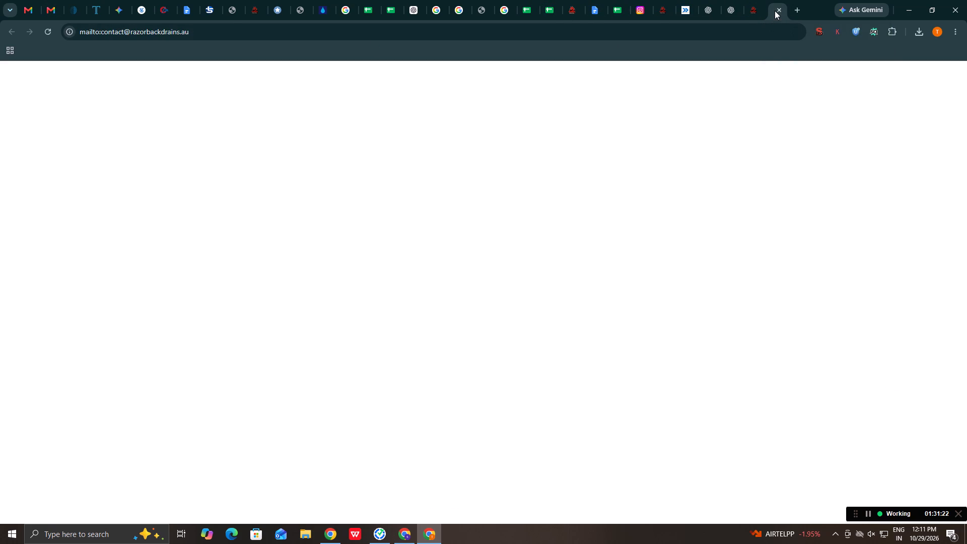
click(779, 12)
Examine the landing page from the hero banner through the product categories to the "Get in touch with us today" form.
scroll(544, 401, down, 7)
scroll(547, 422, up, 1)
scroll(547, 422, down, 4)
scroll(574, 409, up, 1)
scroll(574, 409, down, 1)
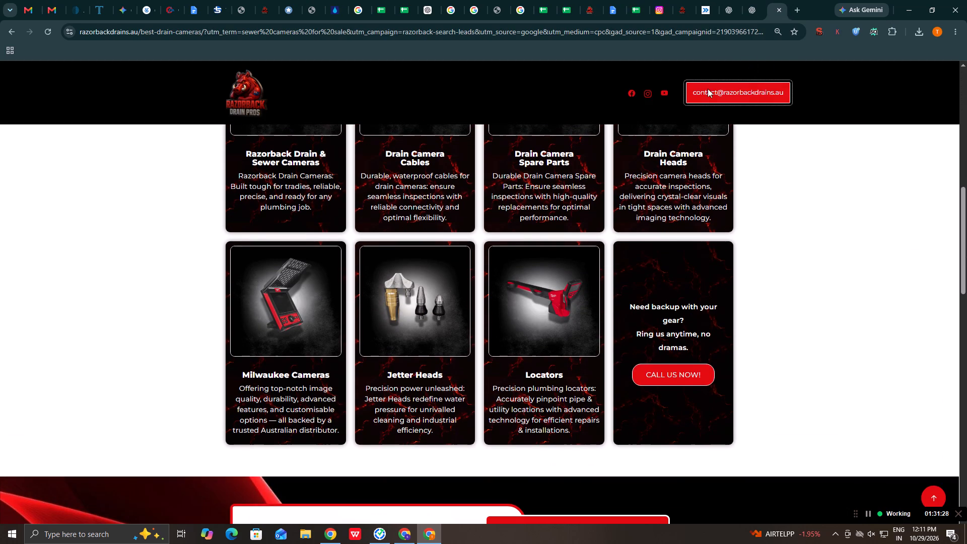
scroll(633, 69, up, 12)
scroll(621, 127, down, 1)
scroll(621, 127, up, 4)
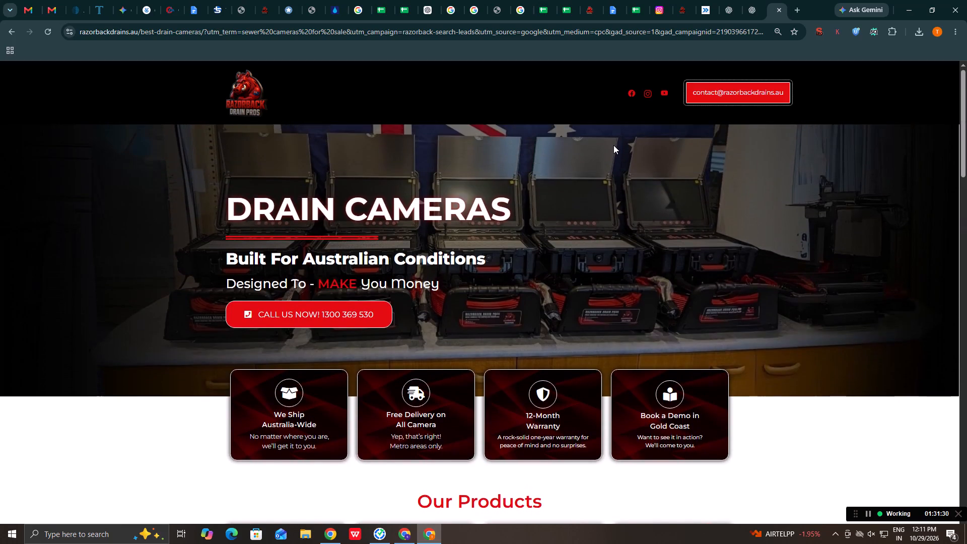
scroll(608, 149, up, 3)
scroll(604, 154, down, 1)
scroll(603, 155, up, 1)
scroll(599, 125, down, 8)
scroll(597, 133, up, 2)
scroll(597, 133, down, 8)
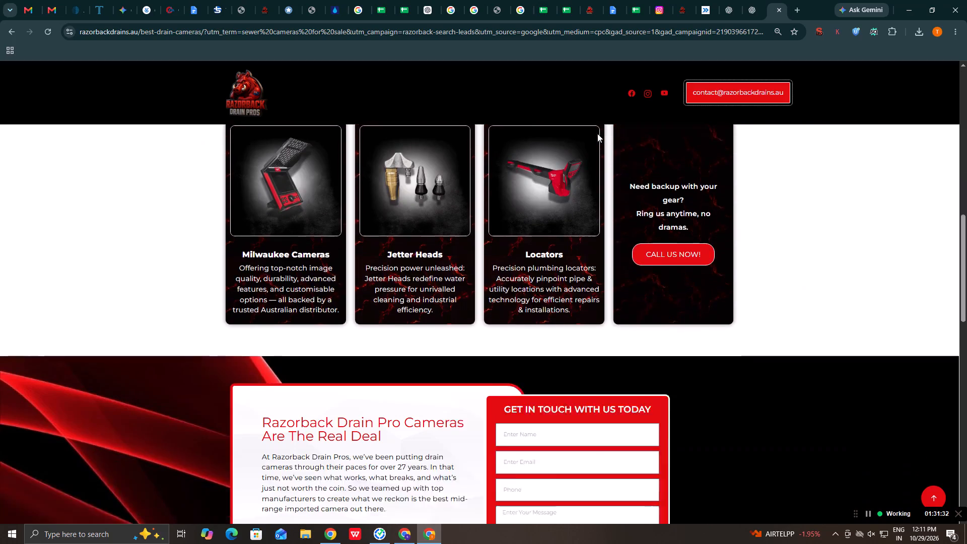
scroll(597, 133, down, 6)
scroll(597, 133, up, 3)
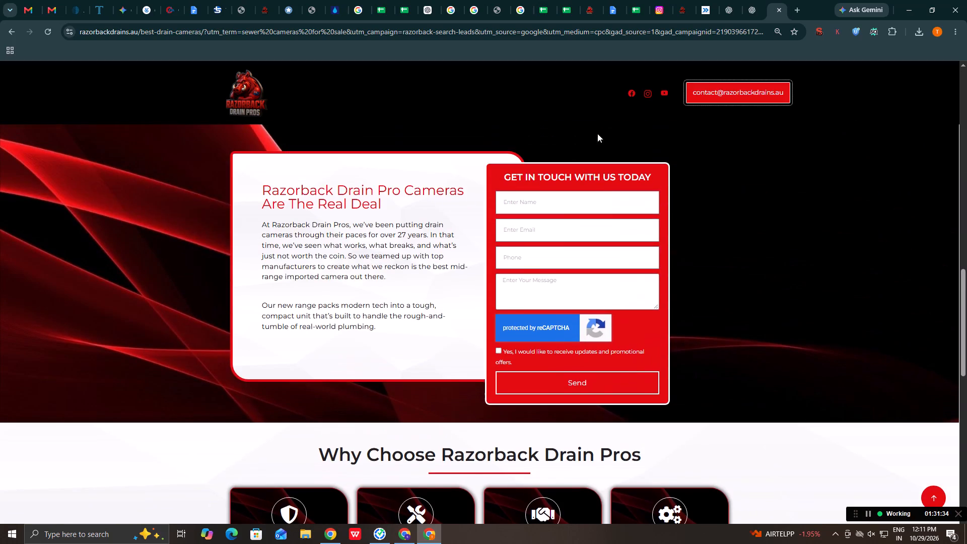
Fill the "Get in touch with us today" form with the saved RazorbackDrains AU contact details, and replace the name with "test".
click(544, 205)
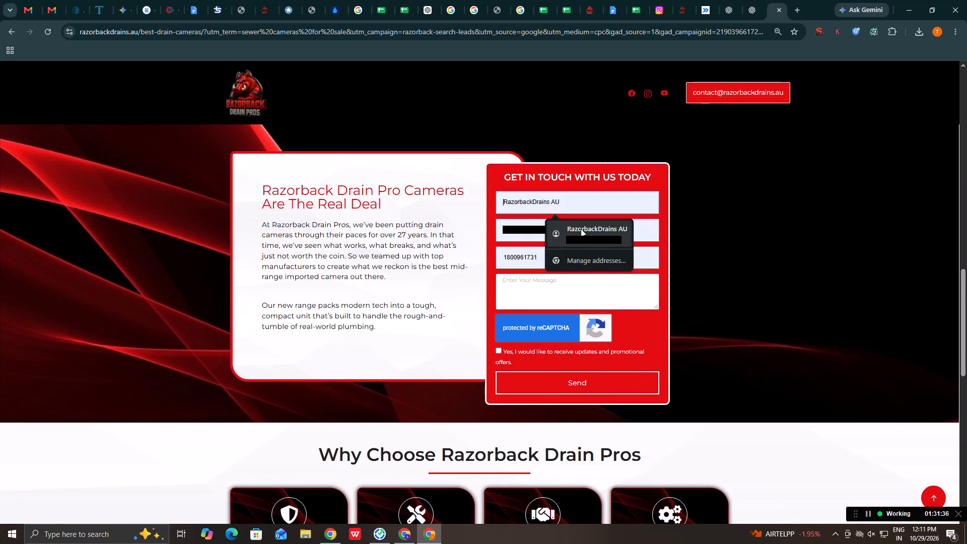
click(581, 229)
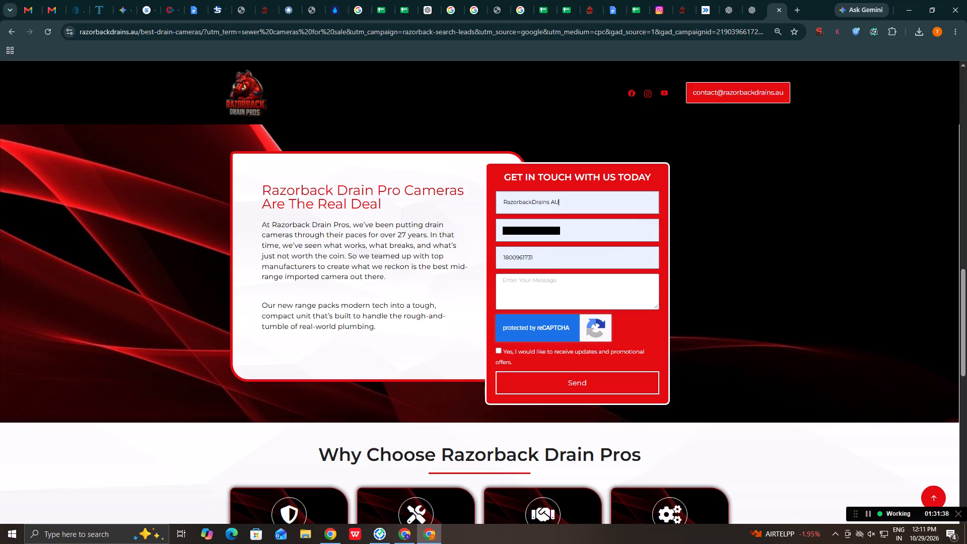
drag(570, 200, 356, 199)
key(BackSpace)
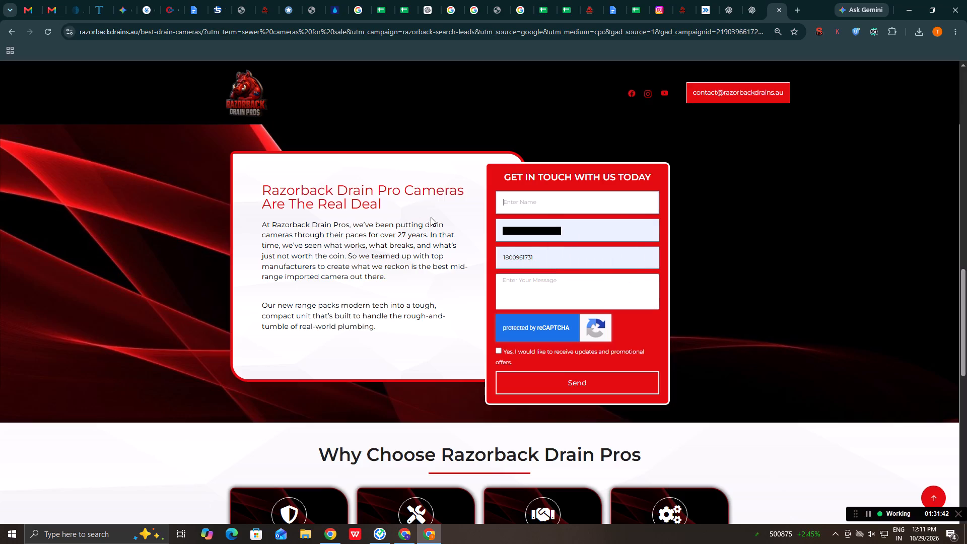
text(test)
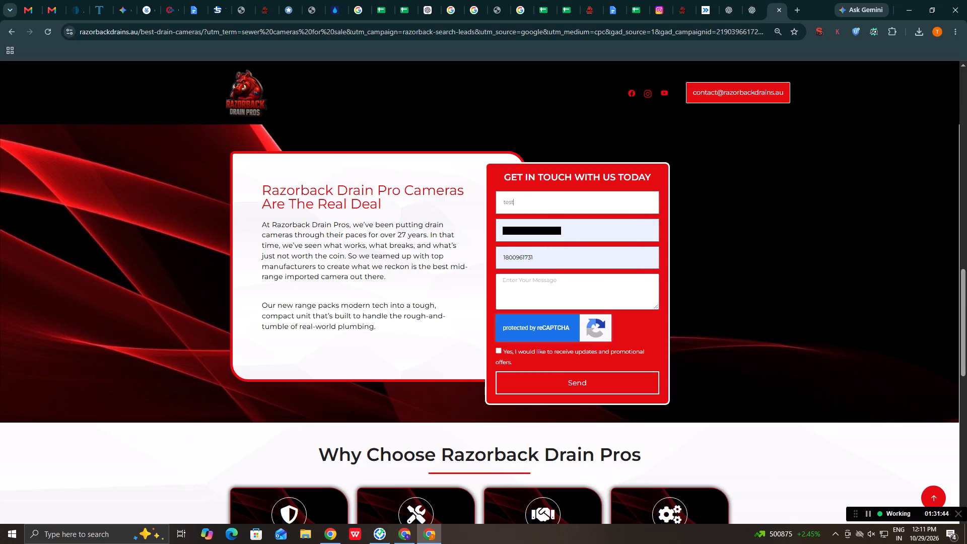
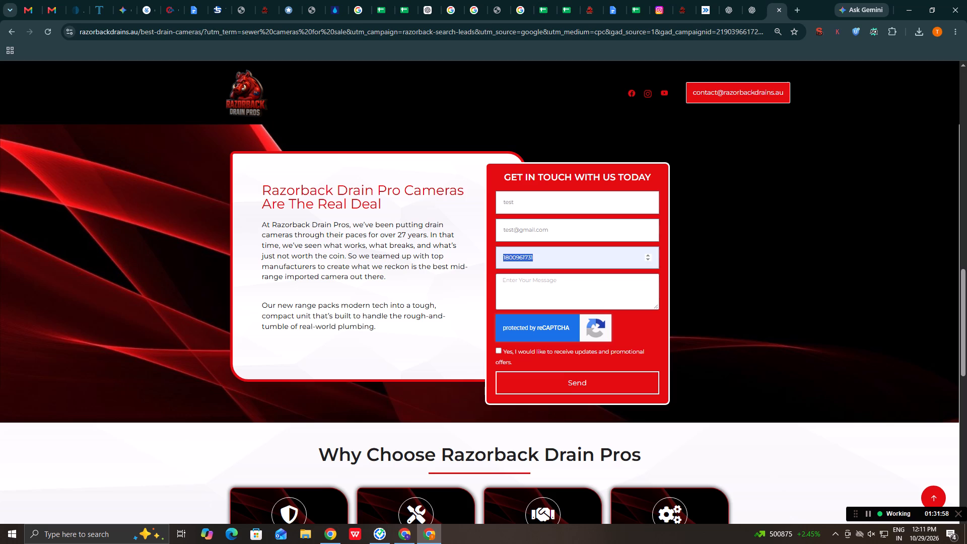
Complete the contact form with a dummy phone number and the message "test", opt in to promotional updates, and submit it.
key(BackSpace)
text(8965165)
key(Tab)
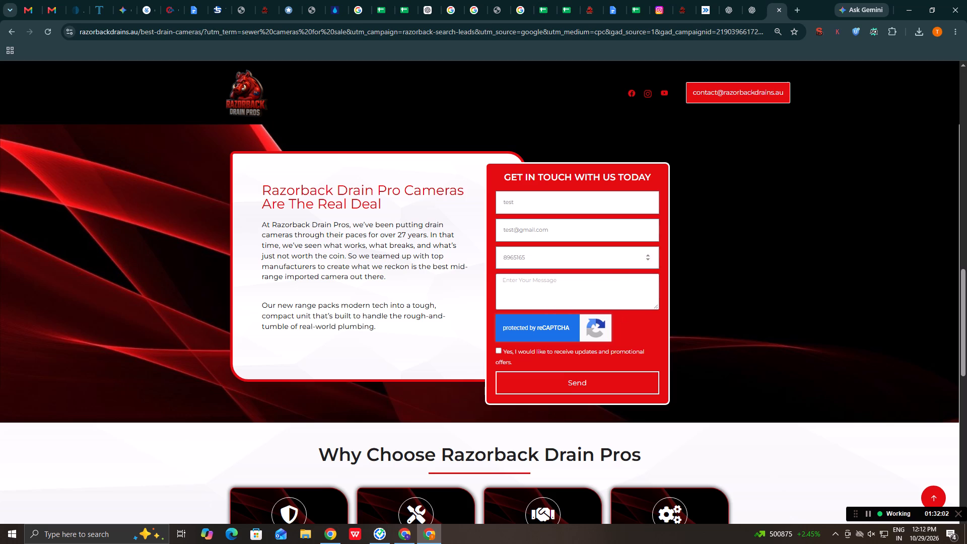
click(498, 351)
click(558, 380)
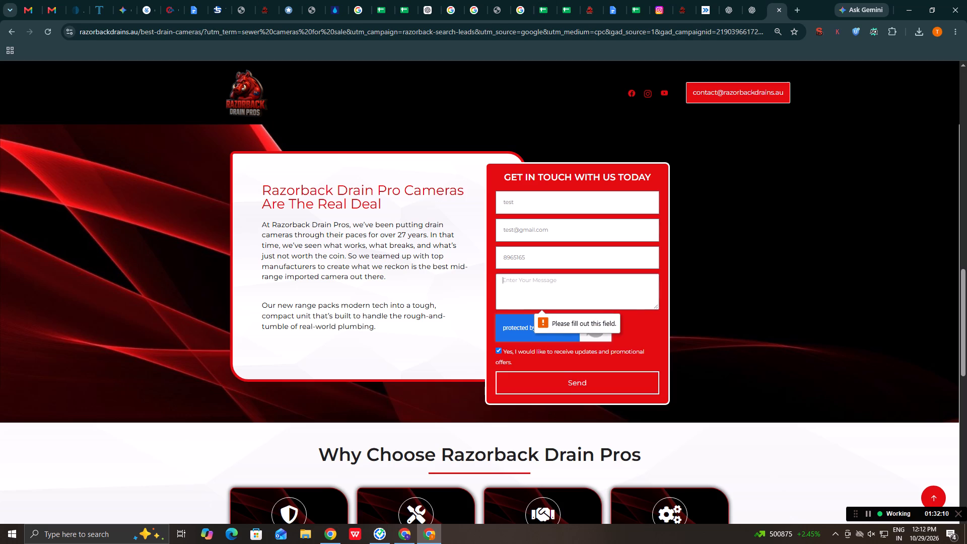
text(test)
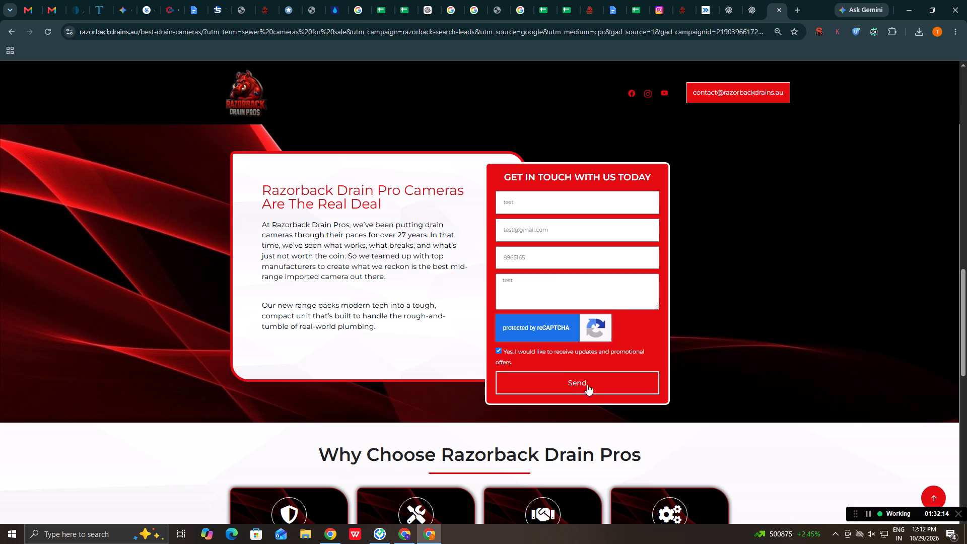
click(592, 374)
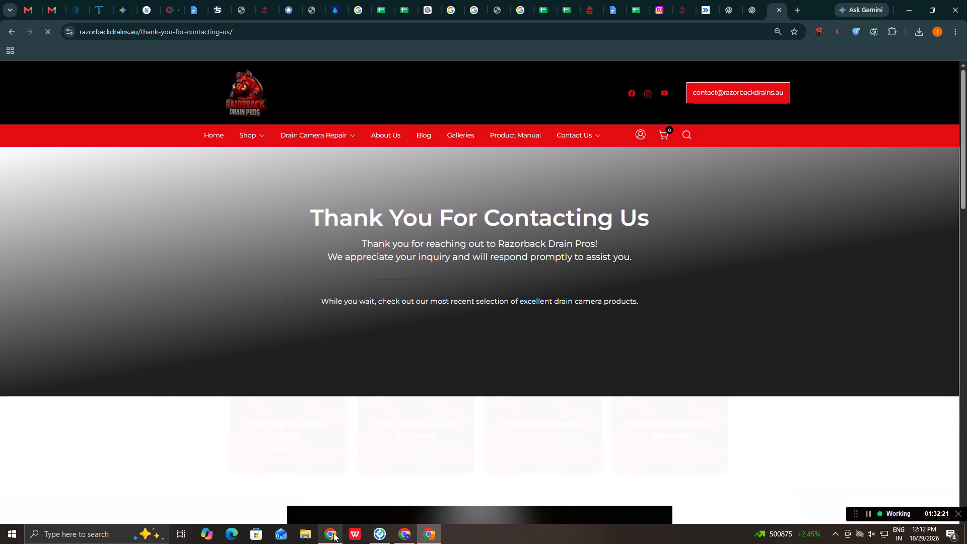
Switch back to the other browser window showing the Google sewer camera search results.
click(403, 533)
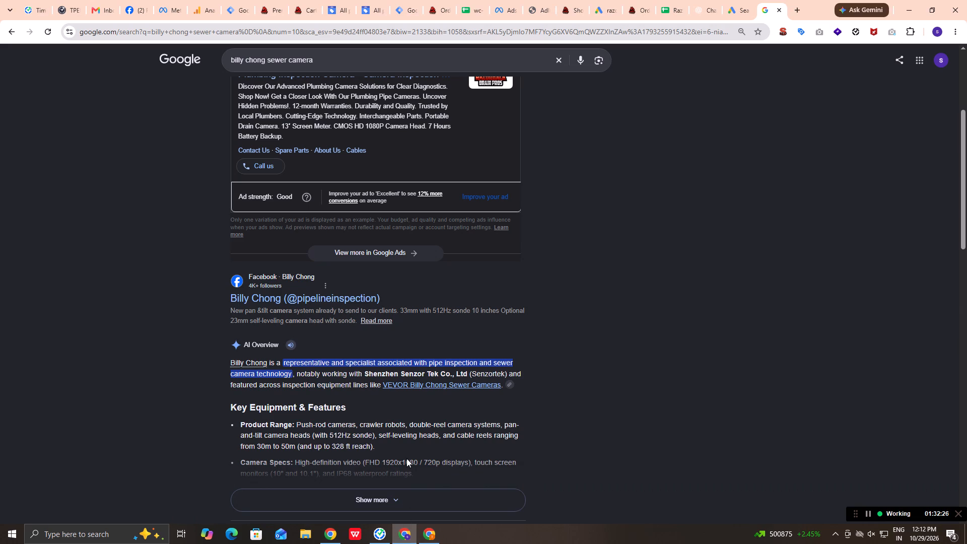
Return to the Sewer Camera ad group's search terms report, reload it and dismiss the Google Ads app promotion.
click(733, 0)
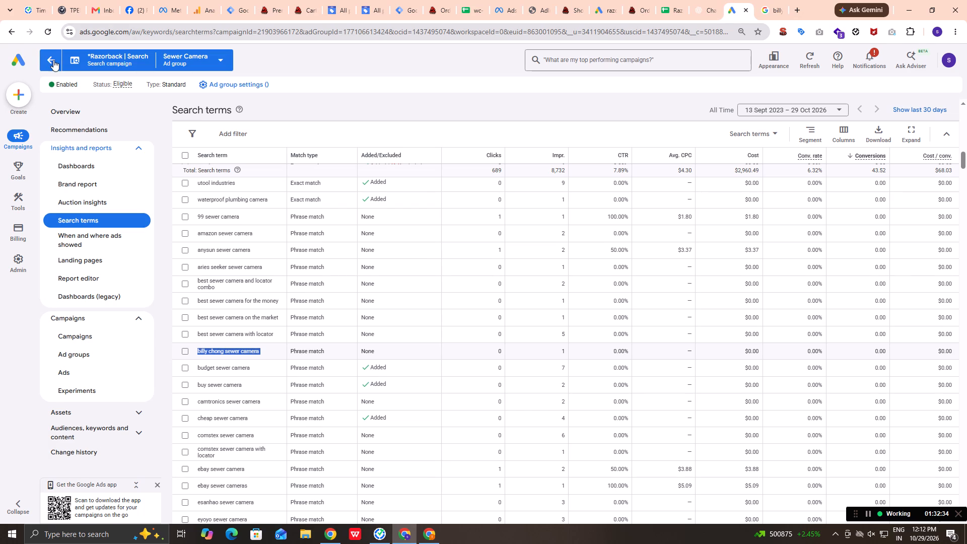
click(47, 33)
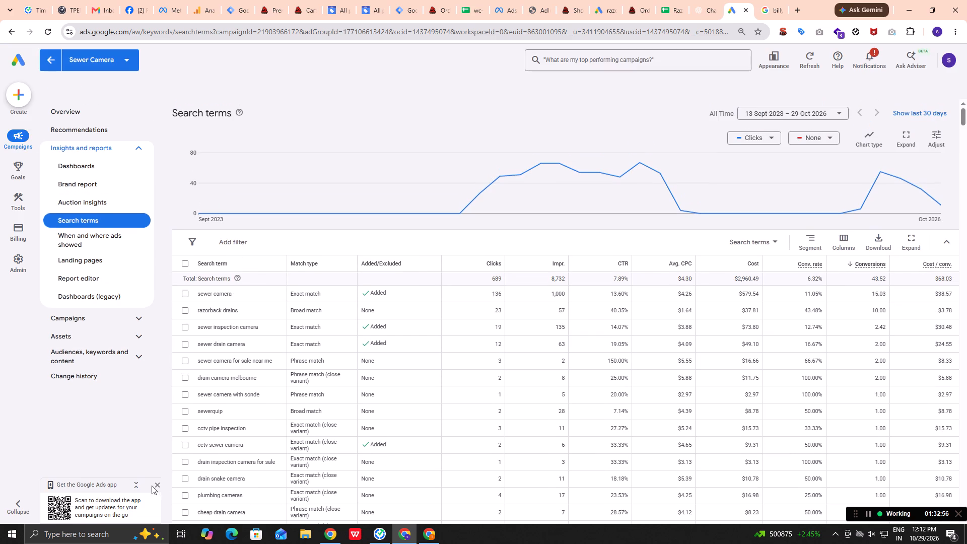
click(158, 486)
Examine the all-time search terms, from the exact match terms through the phrase match terms to "qyteco sewer camera".
scroll(314, 421, down, 2)
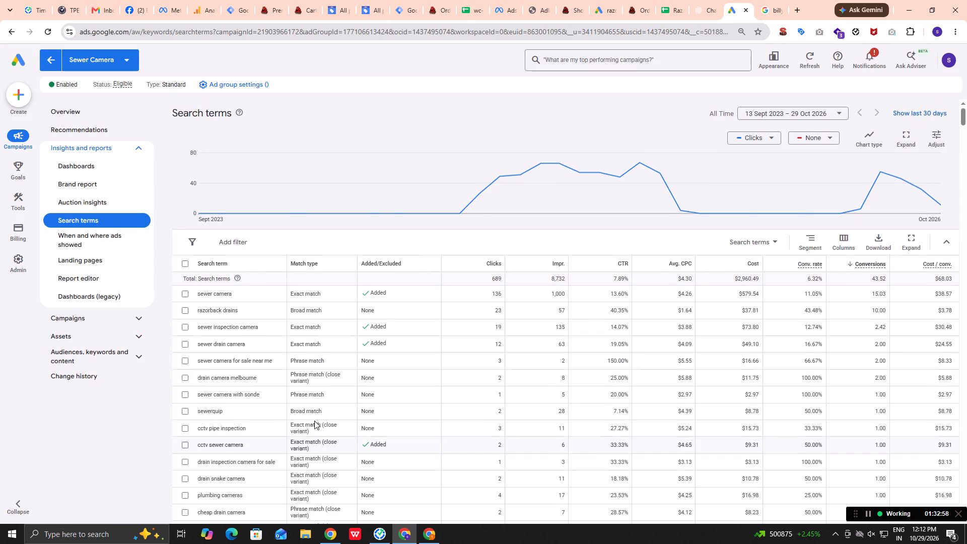
scroll(314, 421, down, 13)
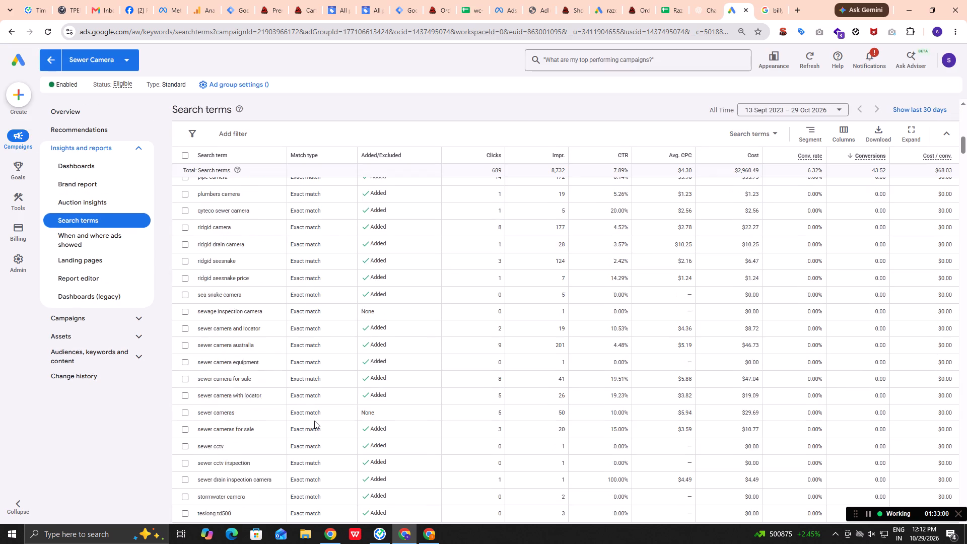
scroll(314, 421, down, 5)
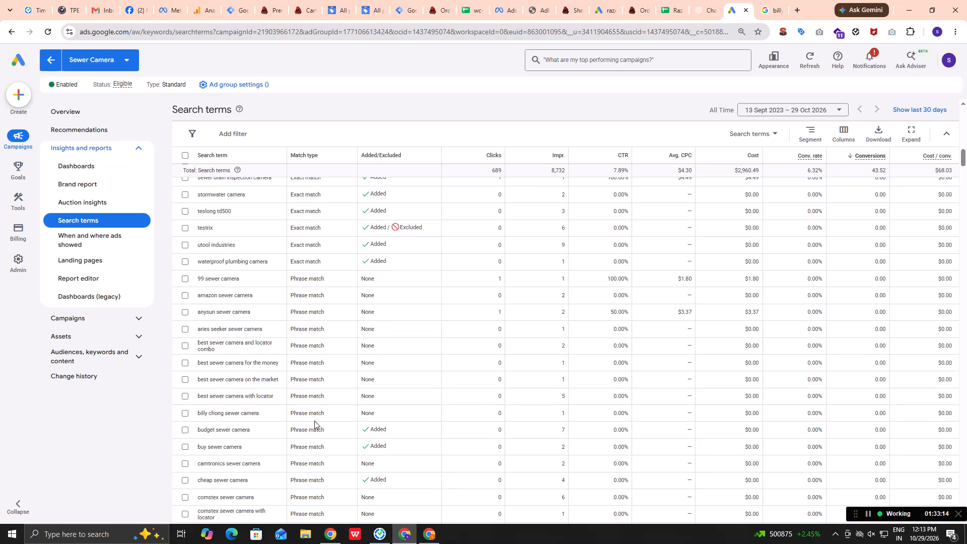
scroll(314, 421, down, 1)
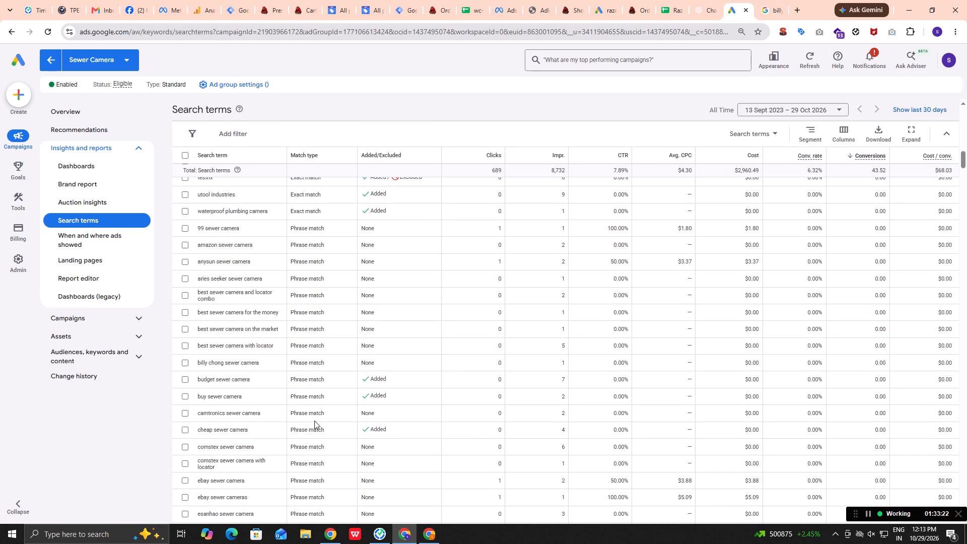
scroll(314, 421, down, 1)
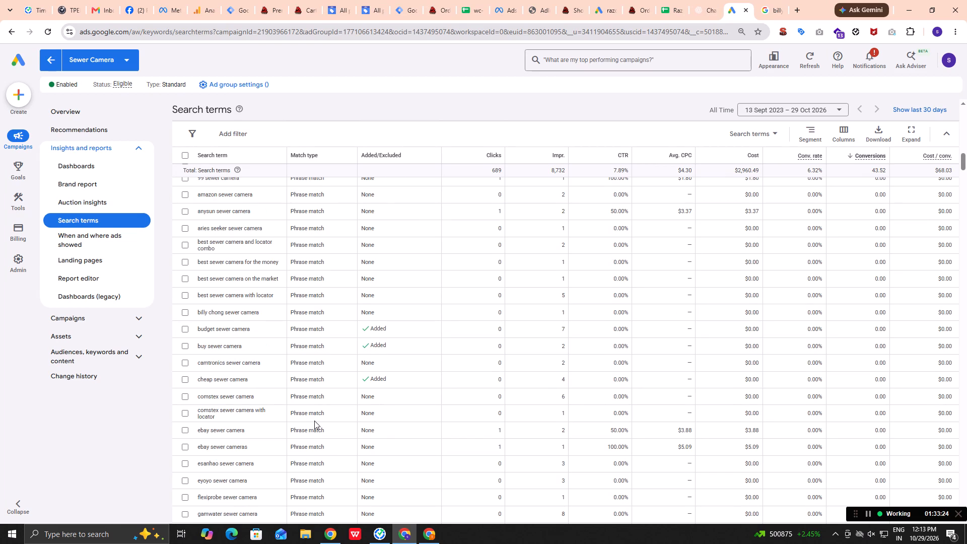
scroll(314, 421, down, 3)
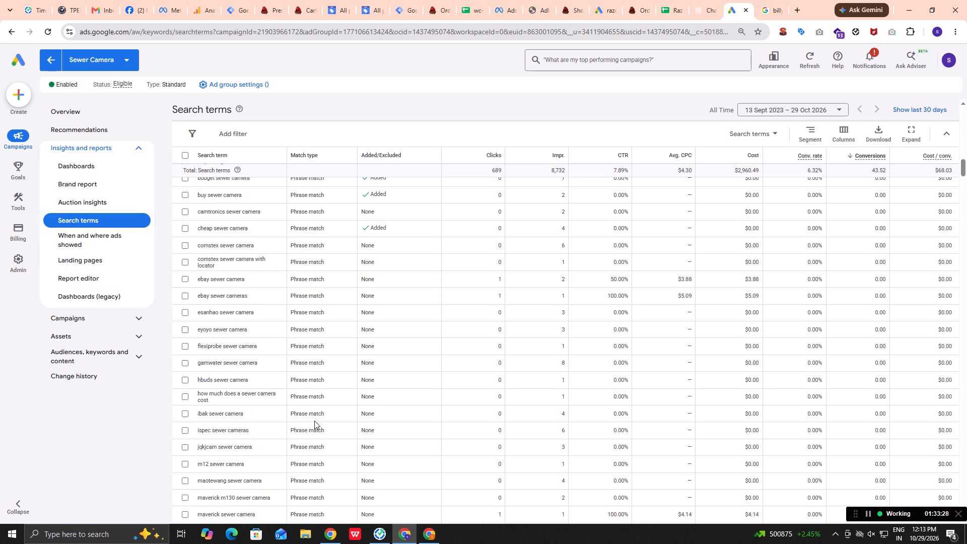
scroll(314, 421, down, 2)
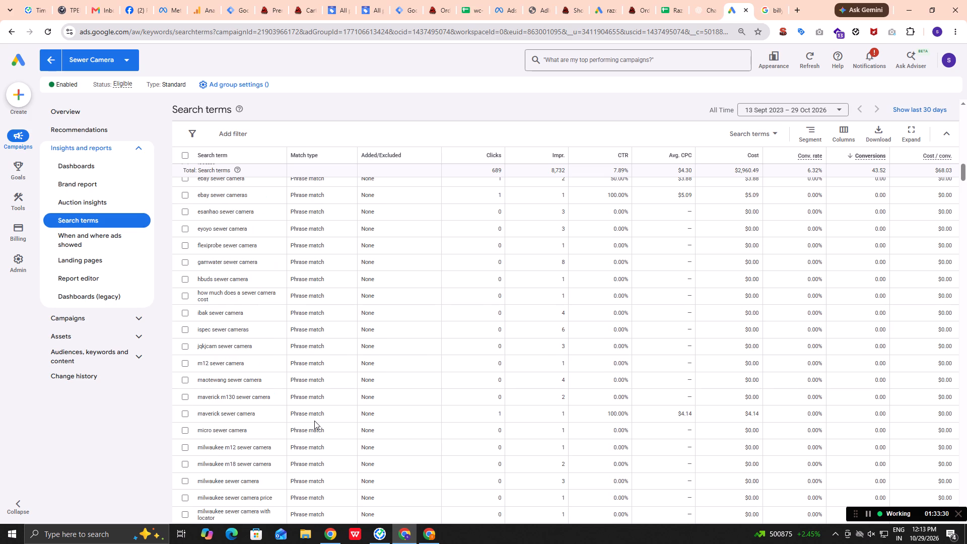
scroll(314, 421, down, 2)
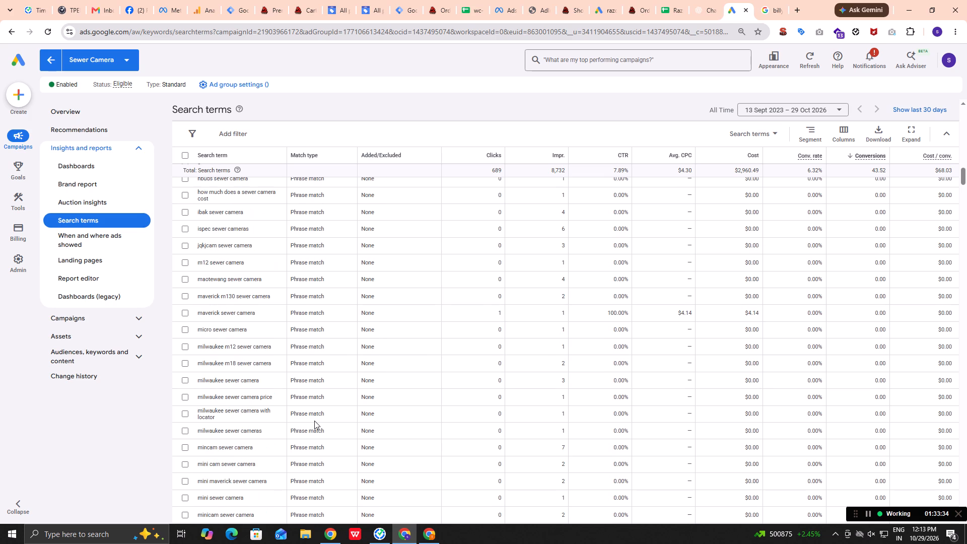
scroll(314, 421, down, 3)
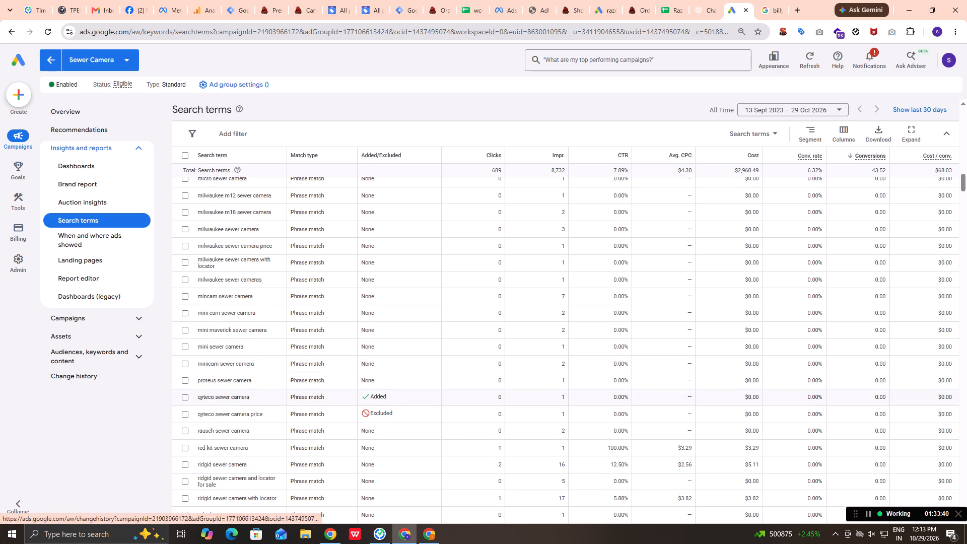
Copy the "qyteco sewer camera" phrase match term from the search terms report and search Google for it.
drag(250, 397, 198, 407)
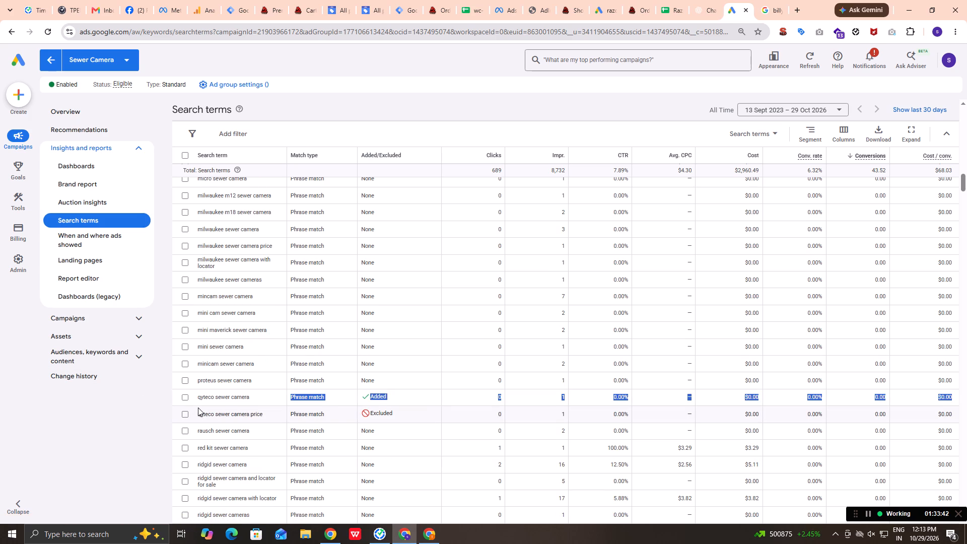
drag(198, 407, 196, 404)
key(ctrl+c)
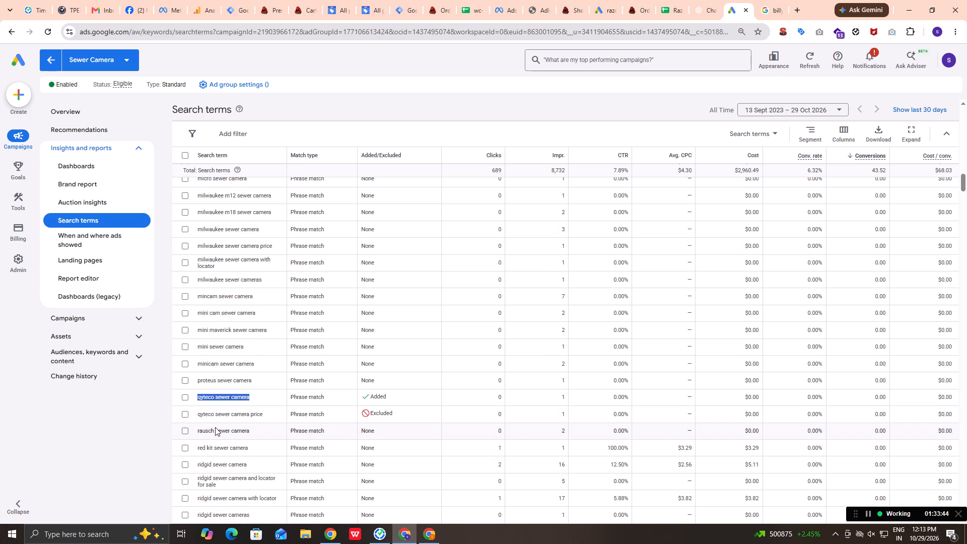
key(ctrl+Tab)
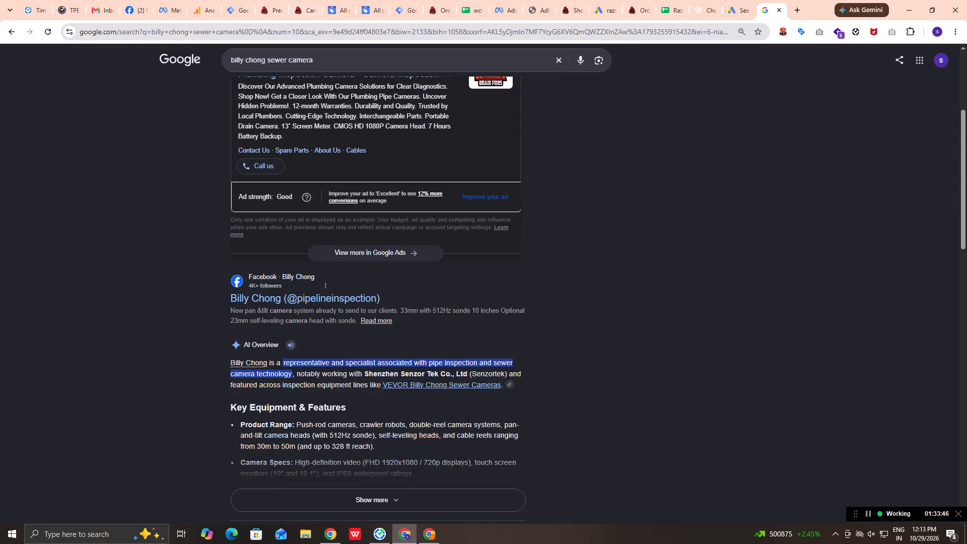
ctrl+drag(326, 59, 0, 25)
key(ctrl+v)
key(Return)
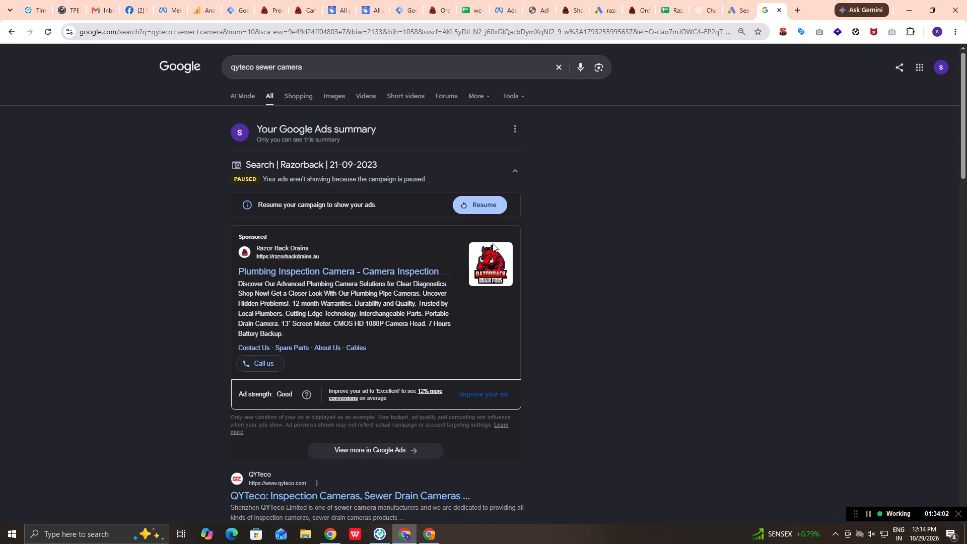
Return to the search terms report and examine the remaining phrase match terms, from "qyteco sewer camera" to "zelcan sewer camera".
click(738, 0)
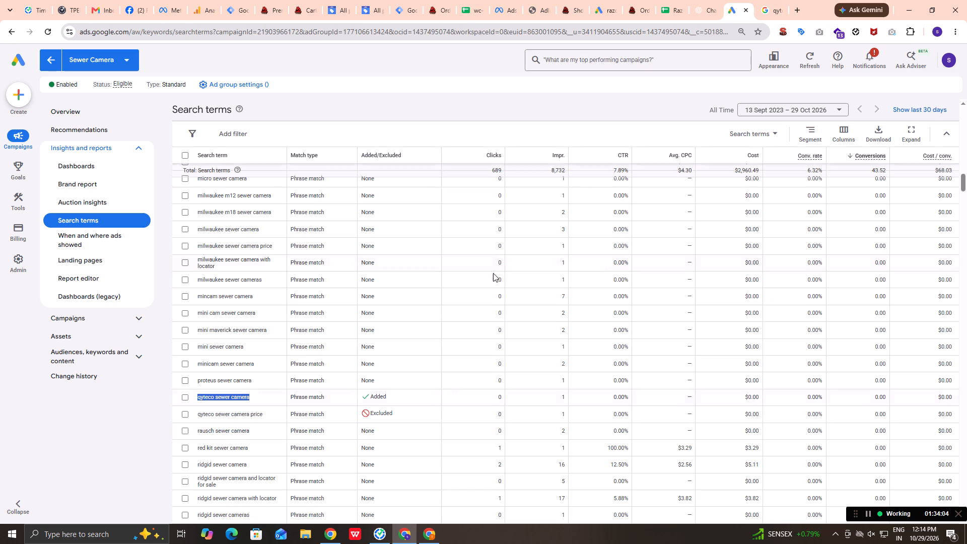
scroll(344, 365, down, 3)
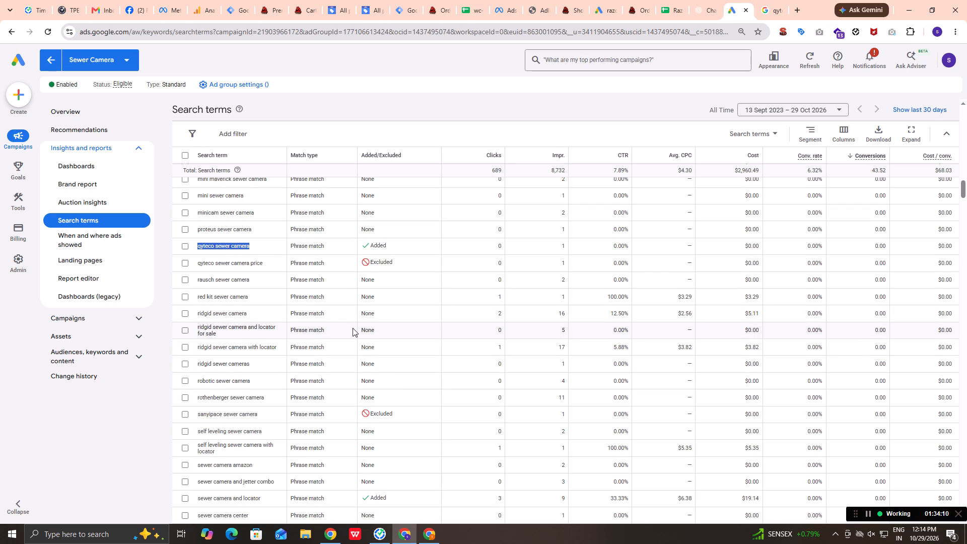
scroll(353, 328, down, 2)
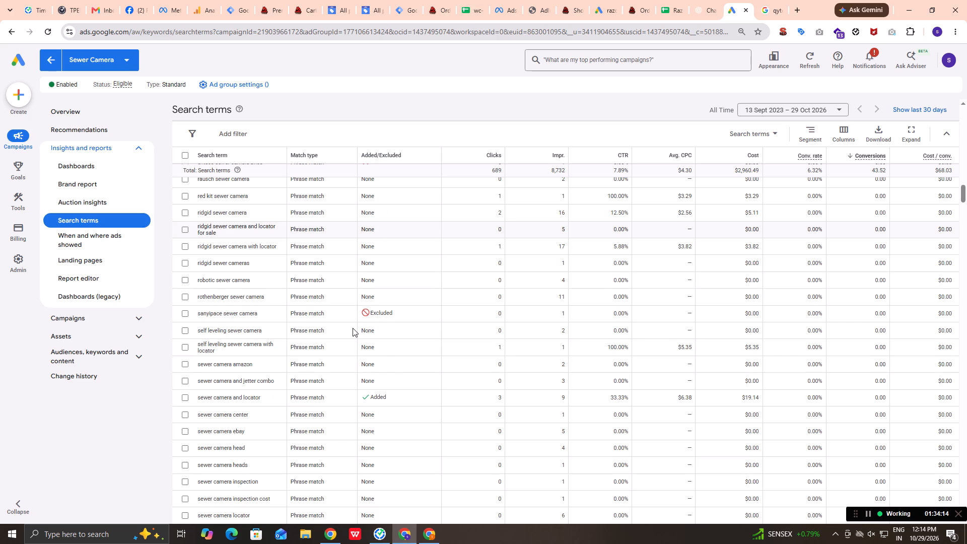
scroll(353, 328, down, 2)
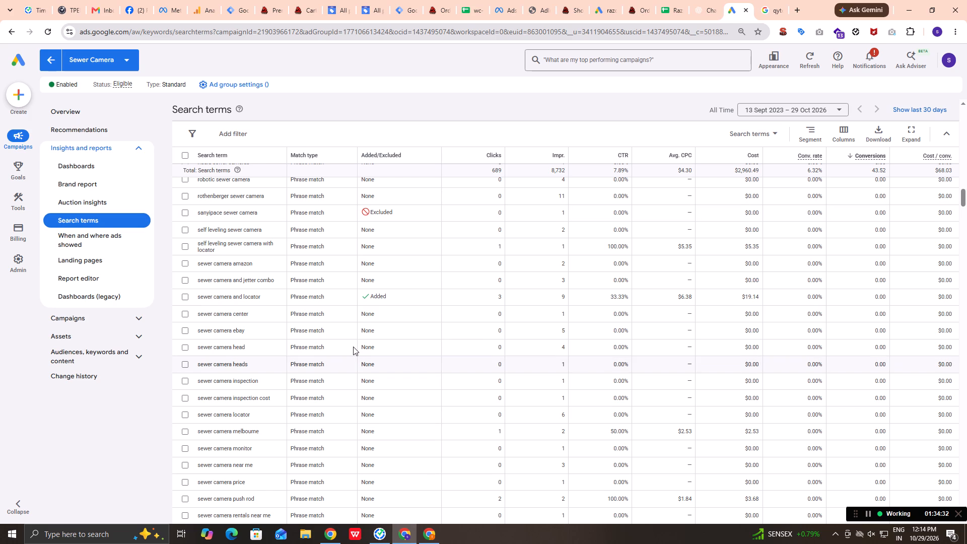
scroll(353, 347, down, 2)
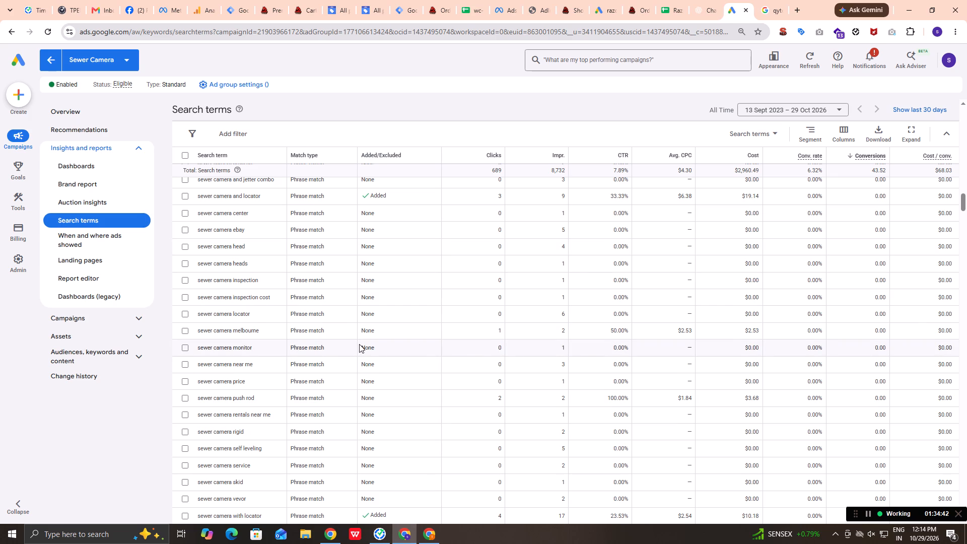
scroll(359, 344, down, 1)
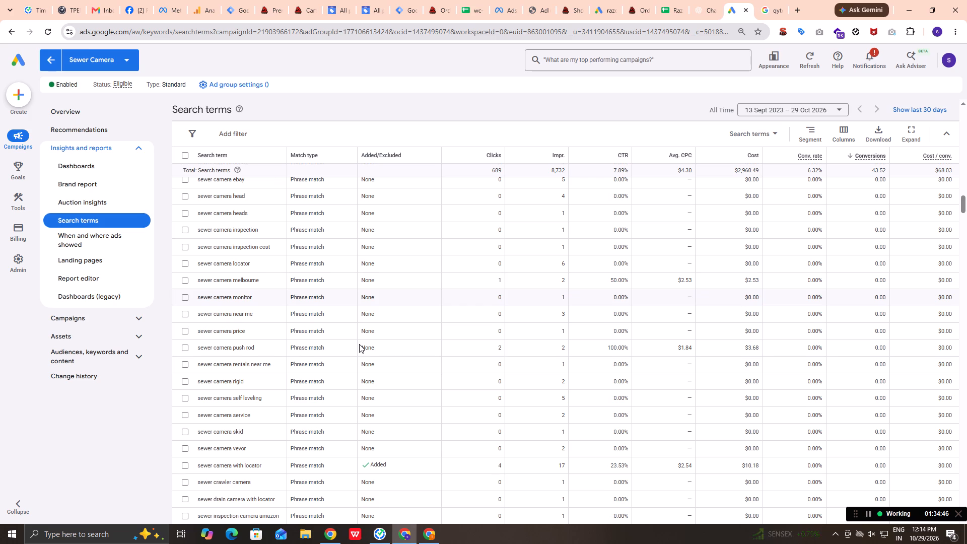
scroll(359, 344, up, 2)
scroll(359, 344, down, 5)
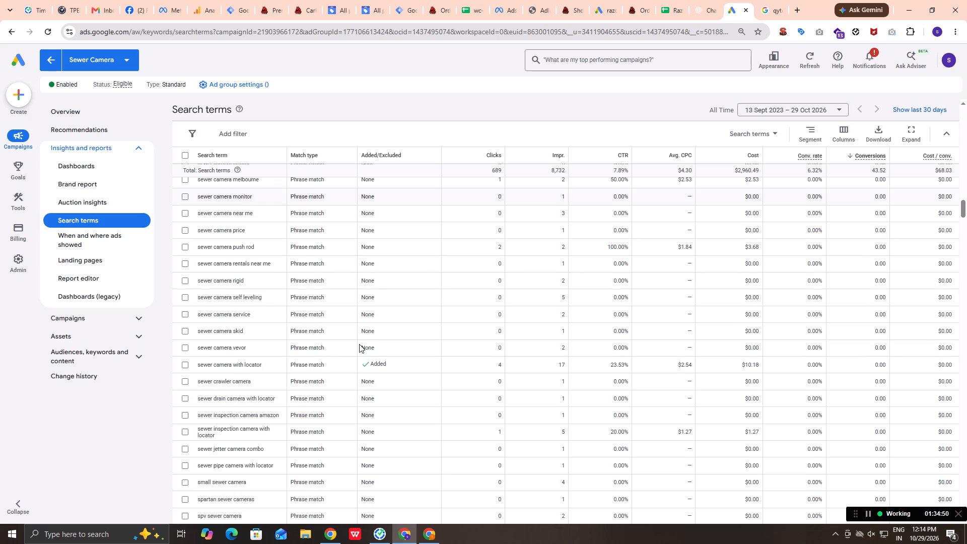
scroll(359, 344, down, 1)
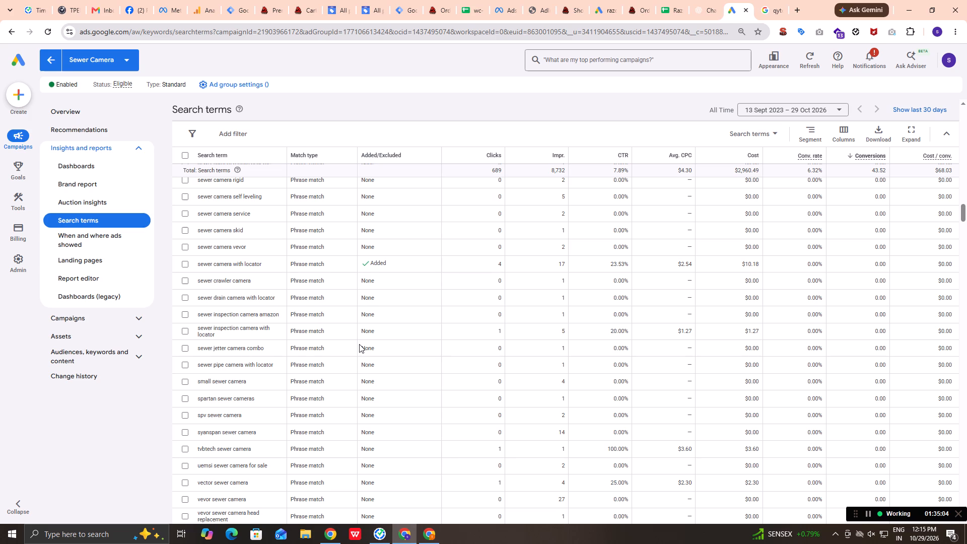
scroll(359, 344, down, 1)
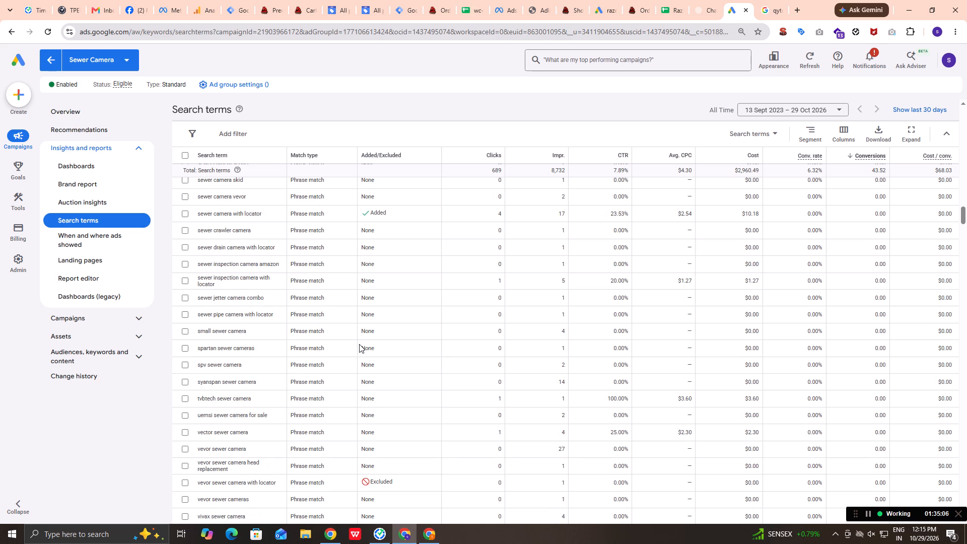
scroll(359, 344, down, 2)
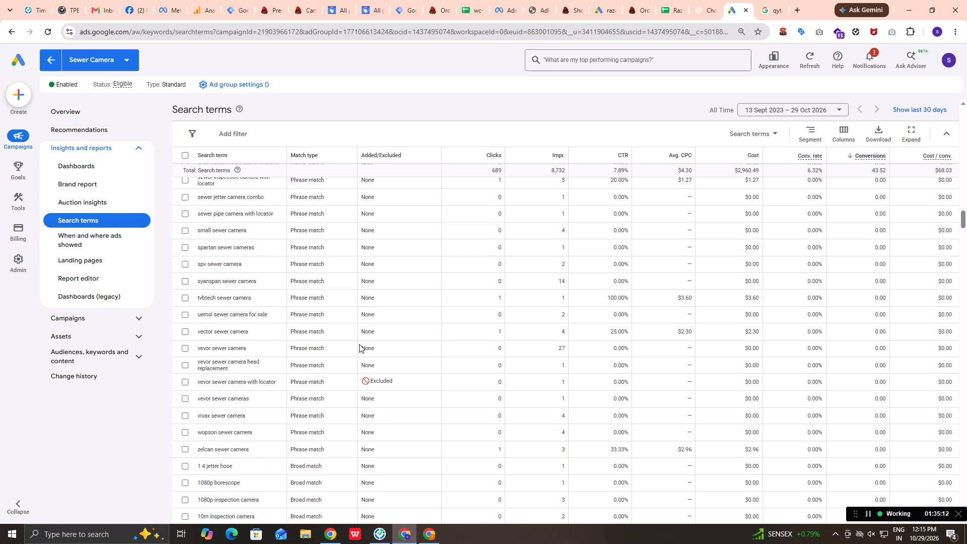
scroll(359, 344, down, 1)
scroll(359, 344, up, 2)
scroll(359, 344, down, 1)
Examine the zero-conversion broad match search terms, from "1 4 jetter hose" through the borescope terms.
scroll(359, 344, down, 1)
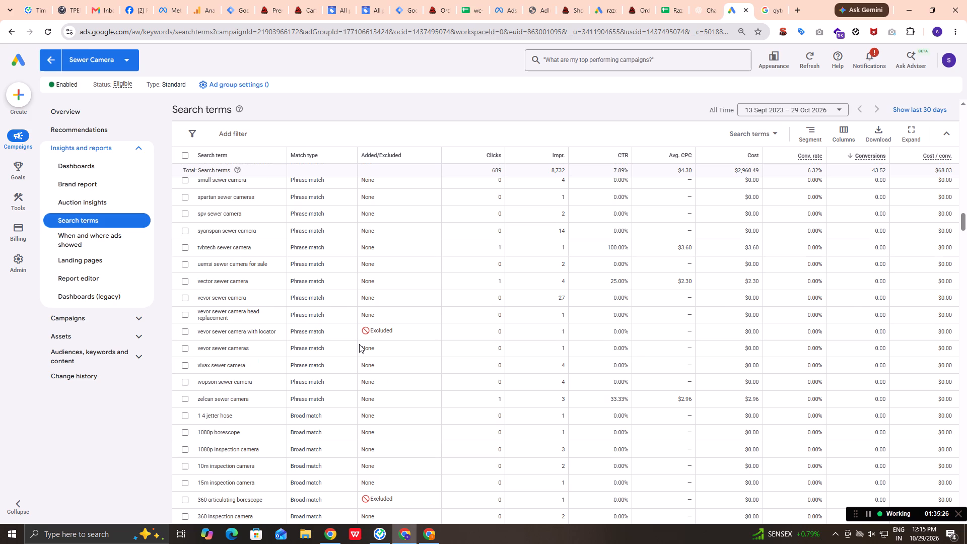
scroll(359, 344, down, 1)
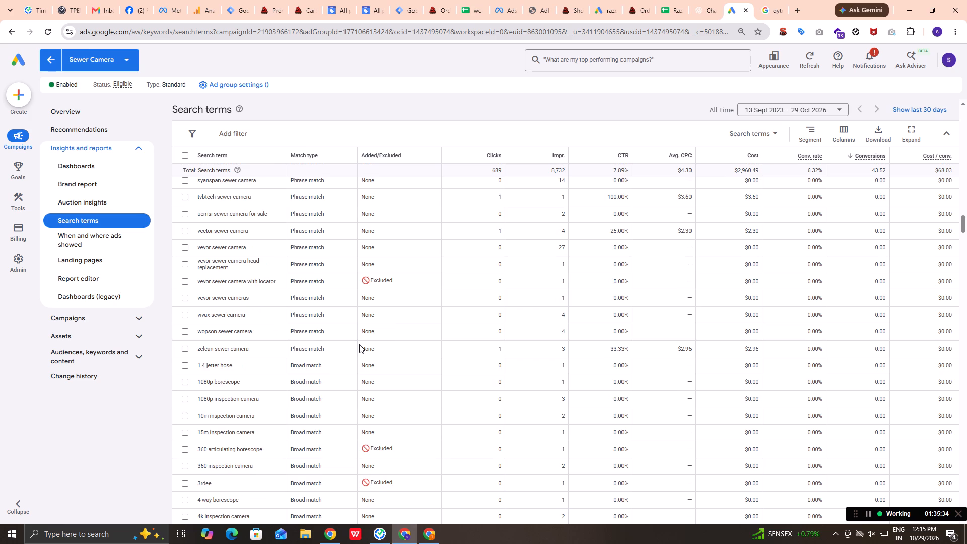
scroll(359, 344, down, 1)
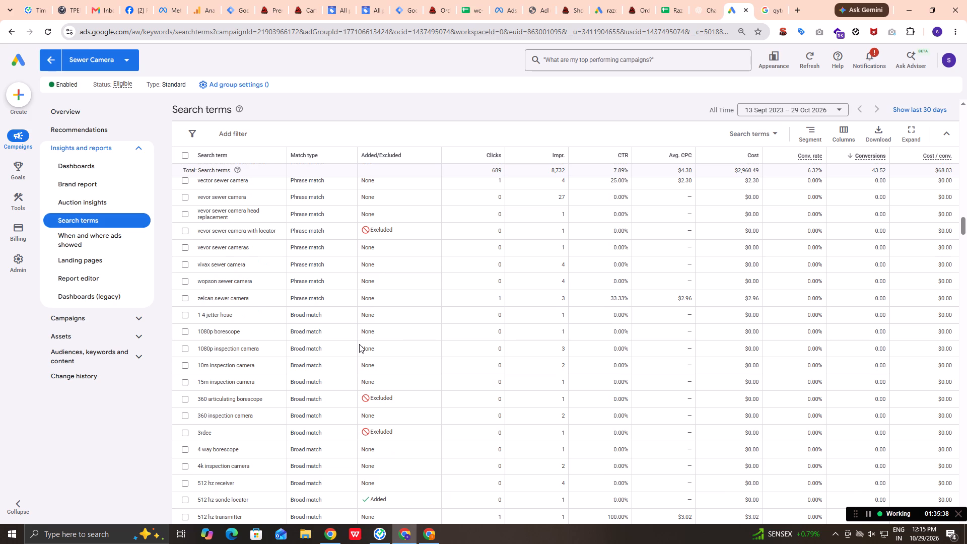
scroll(359, 344, down, 1)
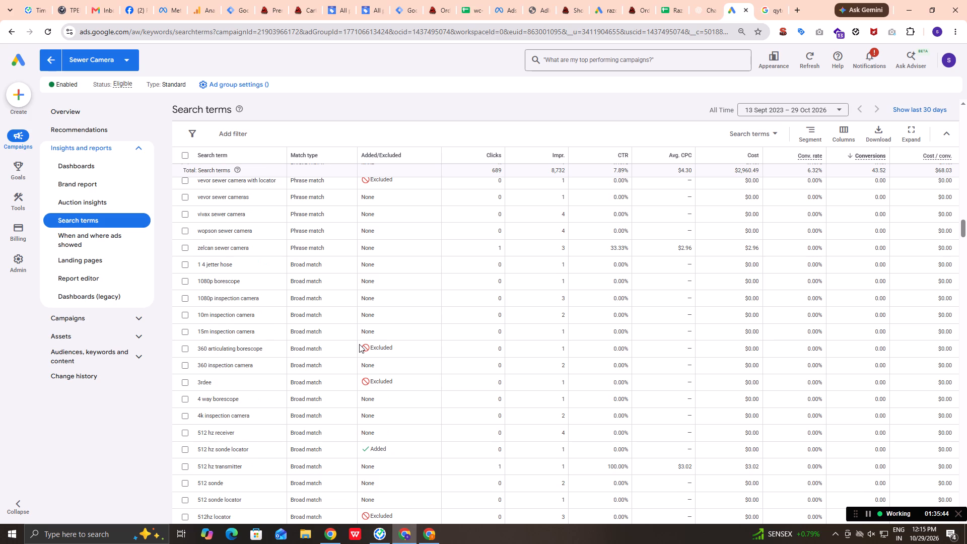
scroll(361, 344, down, 1)
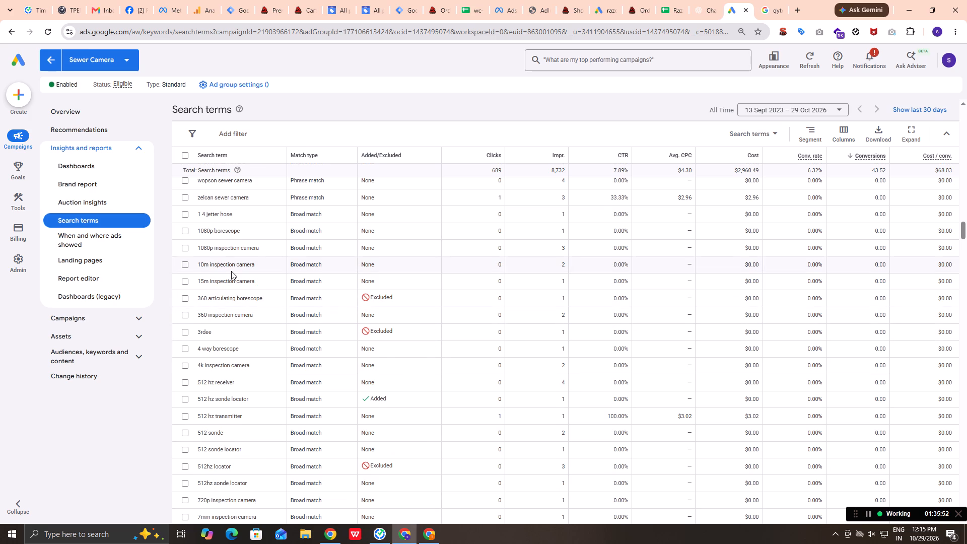
scroll(231, 271, down, 2)
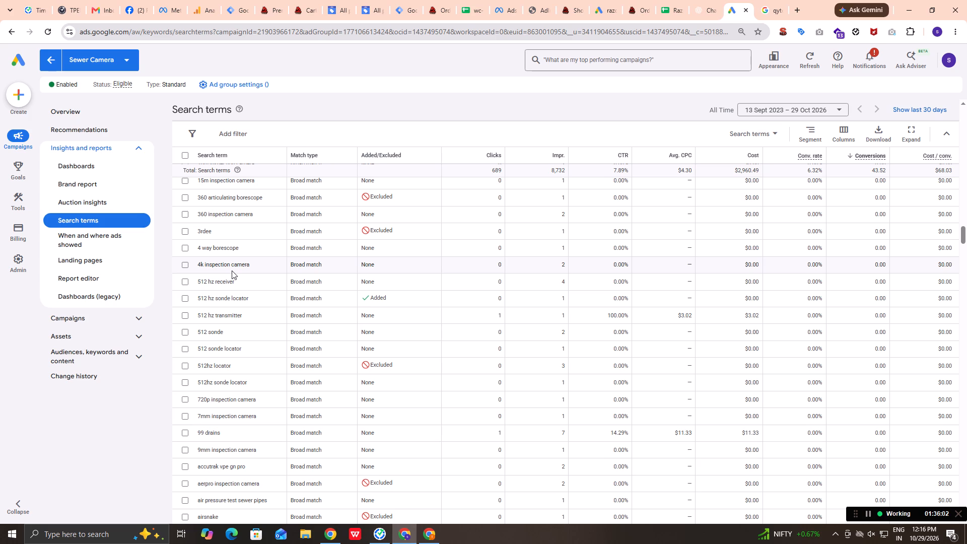
scroll(232, 270, down, 1)
scroll(232, 270, up, 1)
scroll(232, 270, down, 6)
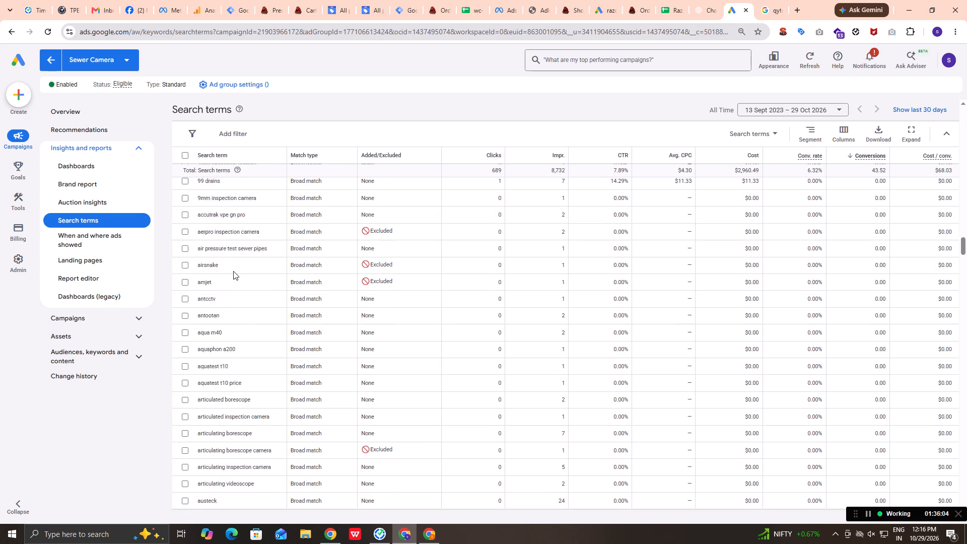
scroll(233, 271, down, 6)
scroll(233, 271, up, 2)
scroll(233, 271, down, 1)
scroll(233, 271, up, 1)
scroll(233, 271, down, 5)
scroll(233, 271, up, 2)
scroll(233, 271, down, 1)
scroll(234, 271, up, 1)
scroll(234, 271, down, 5)
scroll(234, 271, up, 1)
scroll(234, 271, down, 5)
scroll(234, 271, up, 2)
scroll(234, 271, down, 1)
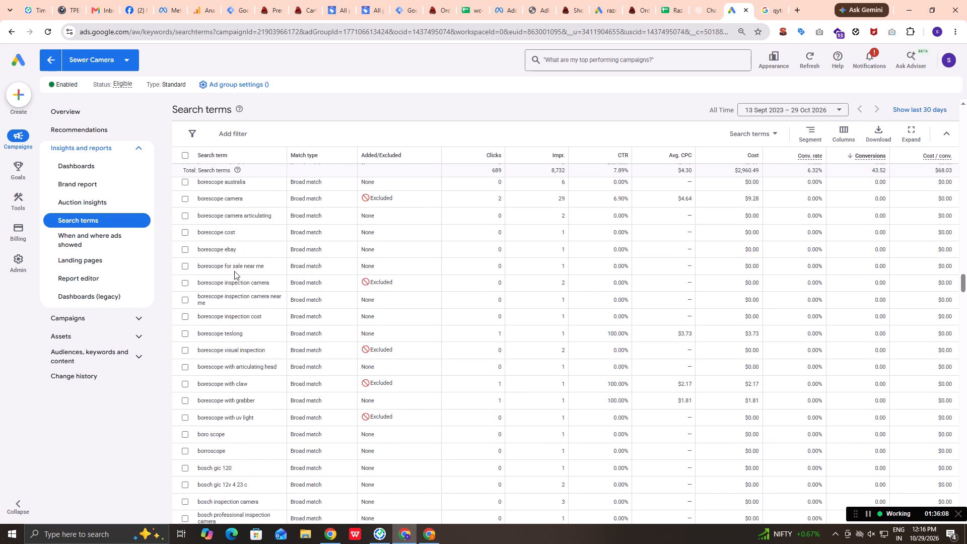
Examine the following broad match search terms, from the Bosch inspection camera terms through the drain cleaning, jetter and locator terms.
scroll(234, 271, down, 4)
scroll(234, 271, up, 1)
scroll(234, 271, down, 7)
scroll(234, 271, up, 1)
scroll(234, 271, down, 3)
scroll(234, 271, up, 2)
scroll(234, 271, down, 3)
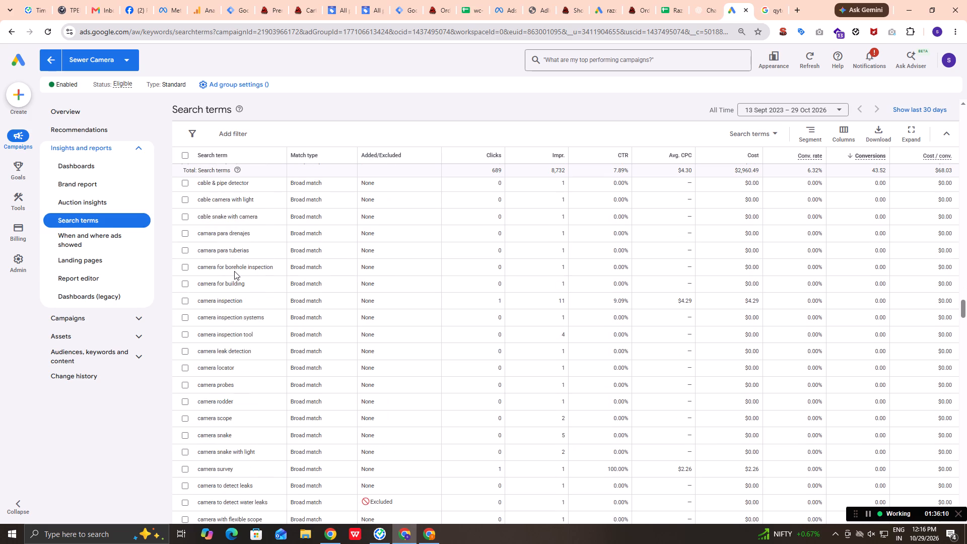
scroll(234, 271, down, 3)
scroll(234, 271, up, 1)
scroll(234, 271, down, 7)
scroll(235, 271, up, 2)
scroll(235, 271, down, 10)
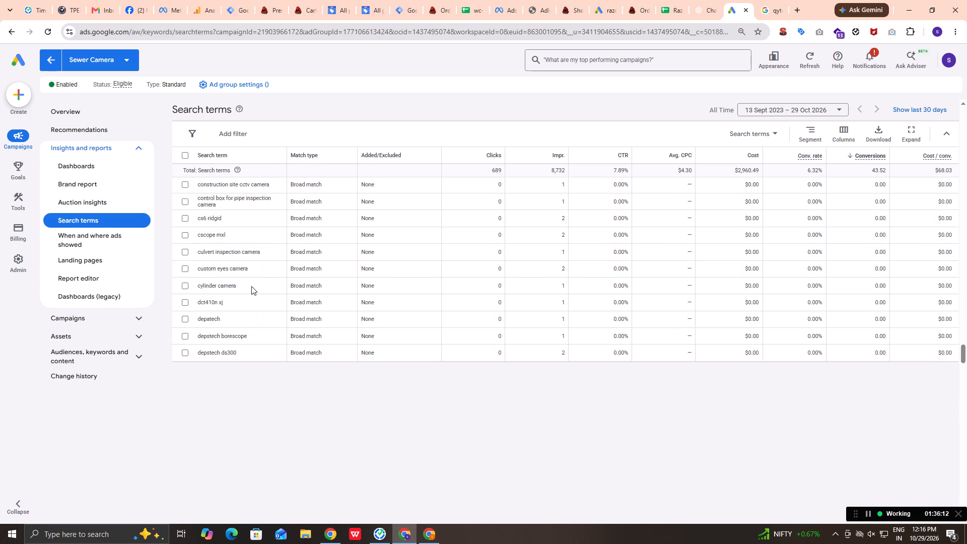
scroll(251, 288, down, 2)
scroll(251, 288, up, 1)
scroll(251, 288, down, 9)
scroll(251, 288, up, 1)
scroll(251, 288, down, 3)
scroll(251, 288, up, 2)
scroll(251, 288, down, 6)
scroll(251, 288, up, 1)
scroll(251, 288, down, 1)
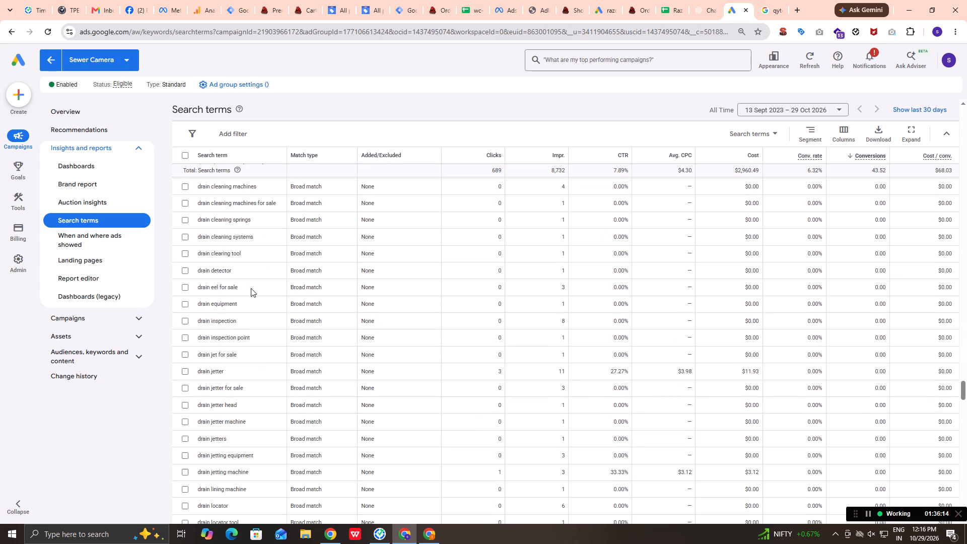
scroll(251, 288, down, 1)
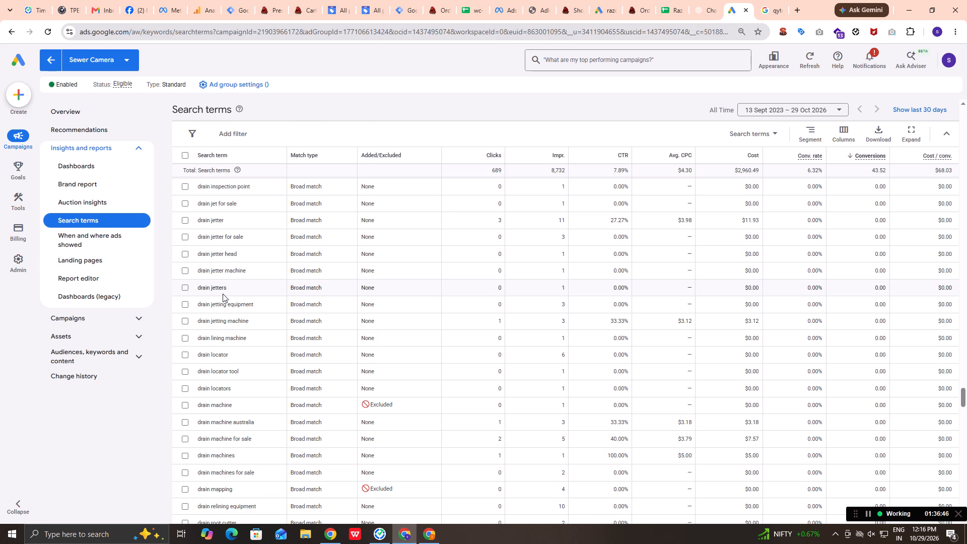
scroll(223, 294, up, 5)
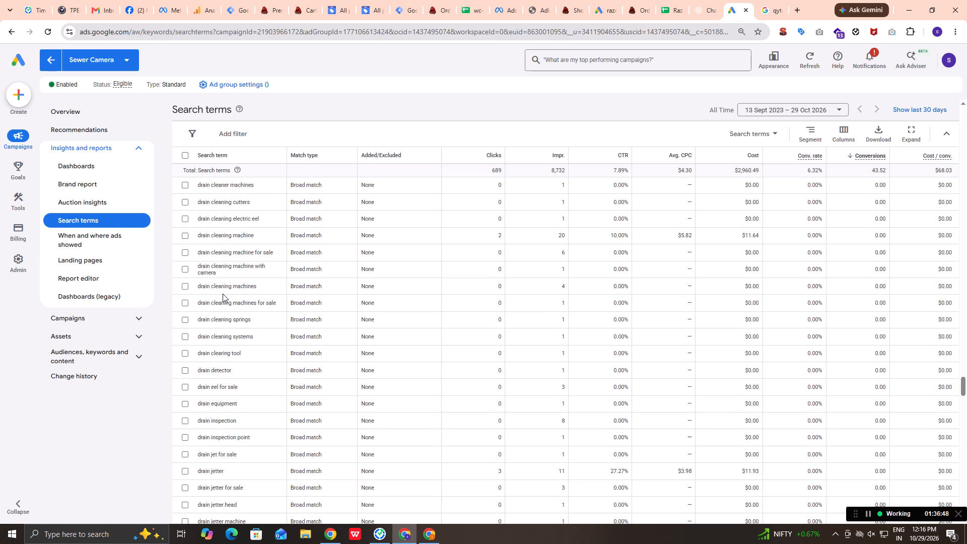
scroll(223, 294, up, 3)
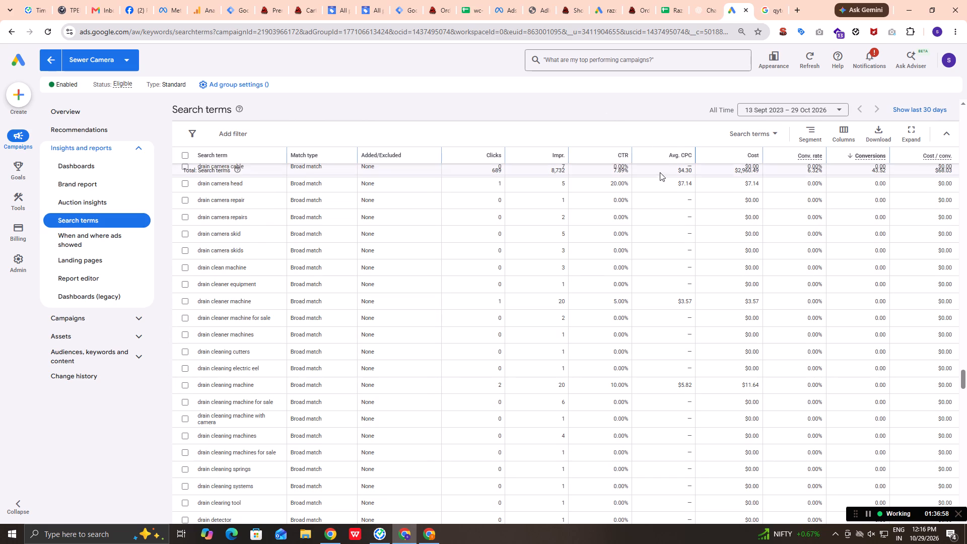
Sort the search terms report by cost, highest first, and return to the top of the table.
scroll(656, 205, up, 3)
click(751, 156)
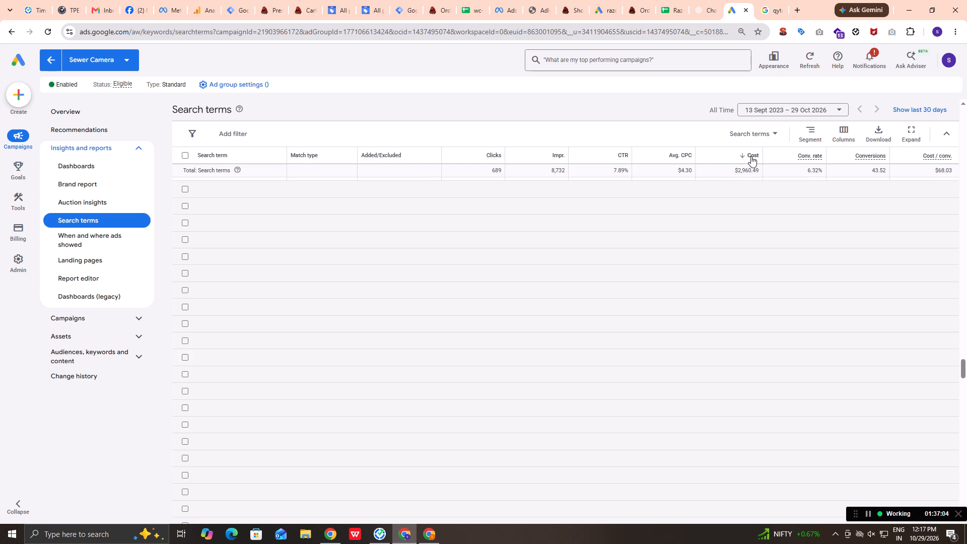
click(751, 156)
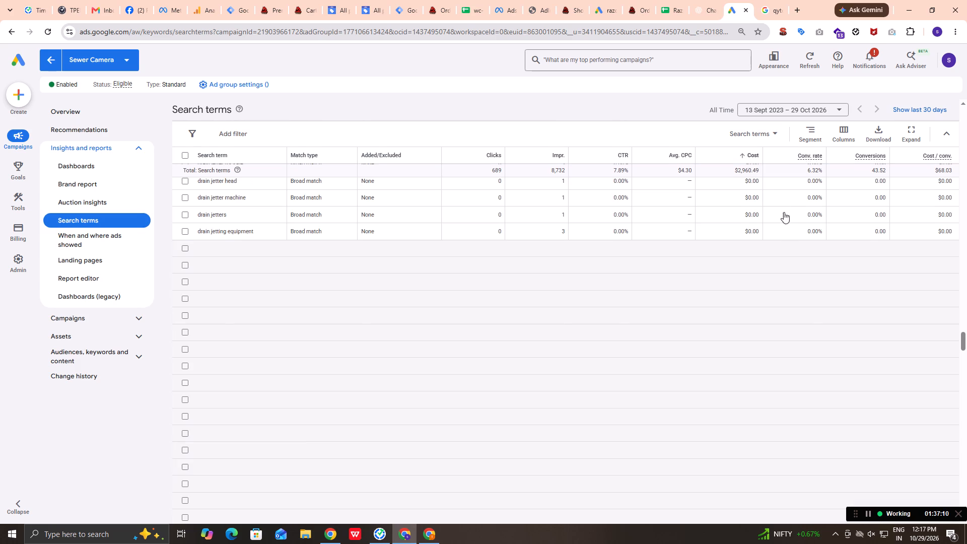
scroll(770, 268, up, 5)
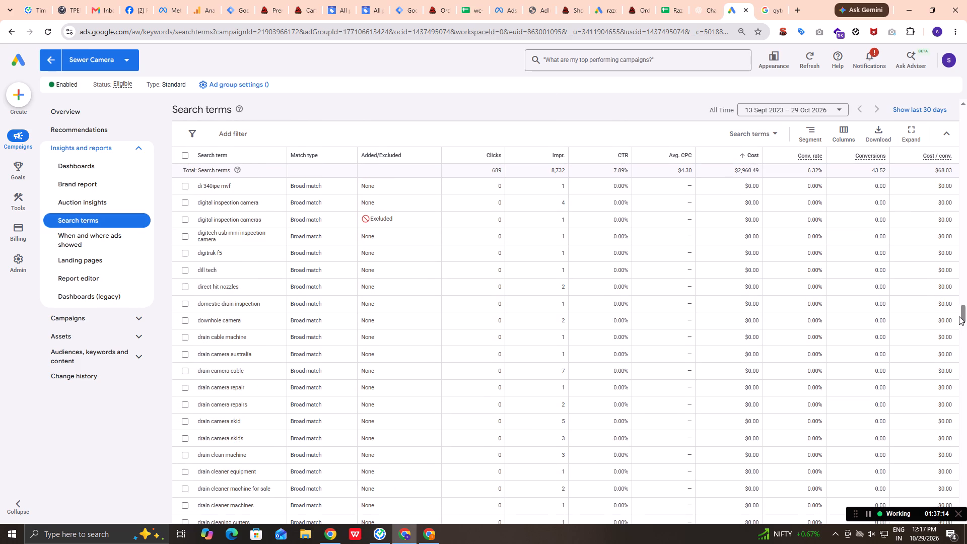
drag(966, 315, 966, 101)
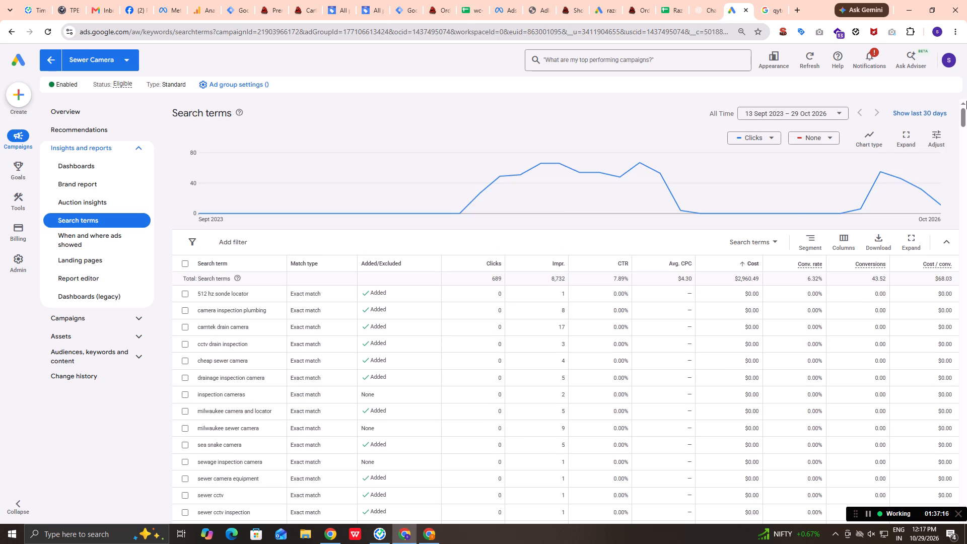
click(752, 263)
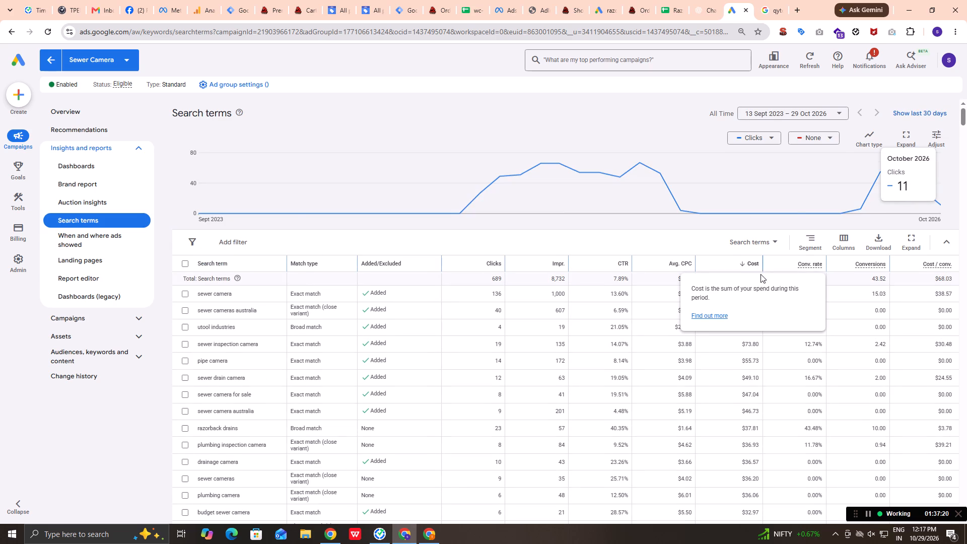
Select the search terms utool industries, pipe camera, sewer camera for sale, sewer camera australia, drainage camera and budget sewer camera.
scroll(802, 280, down, 2)
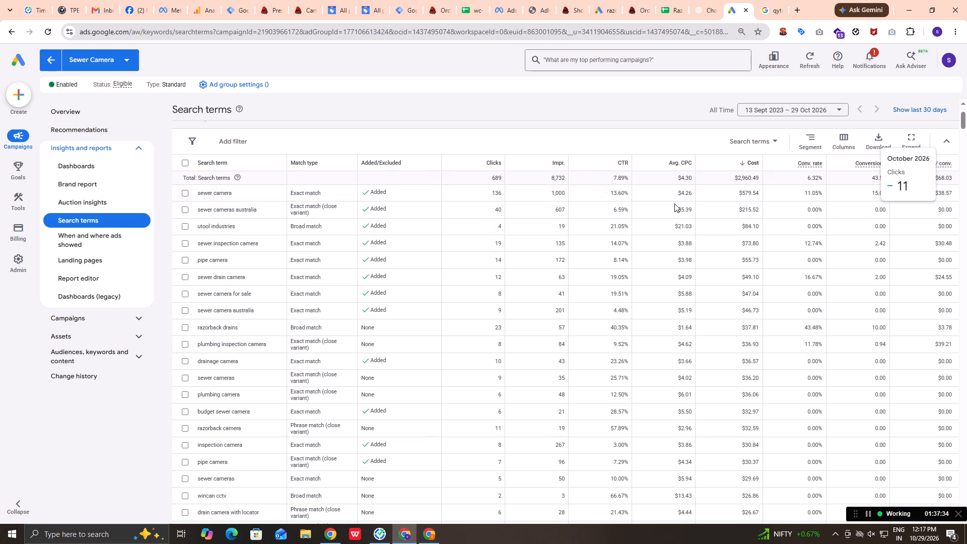
click(186, 226)
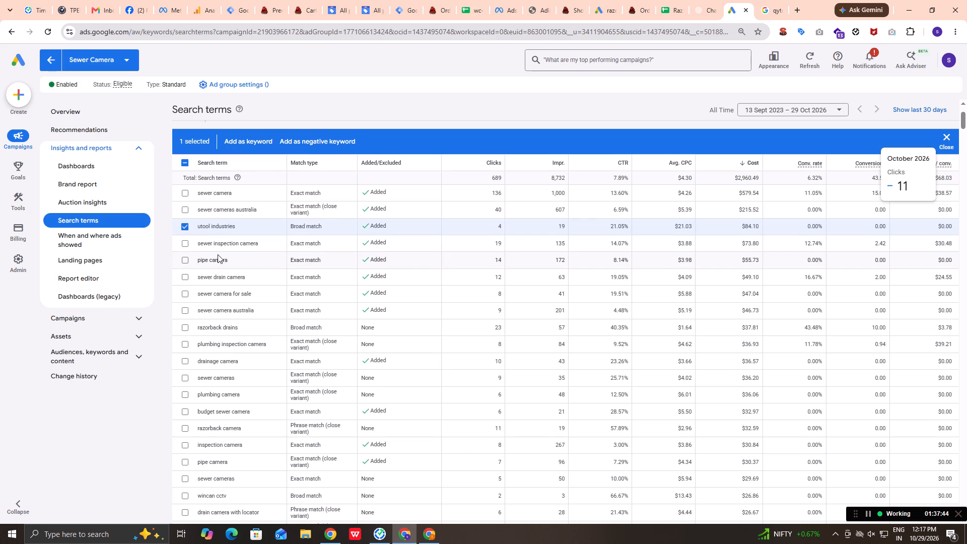
click(186, 262)
click(184, 293)
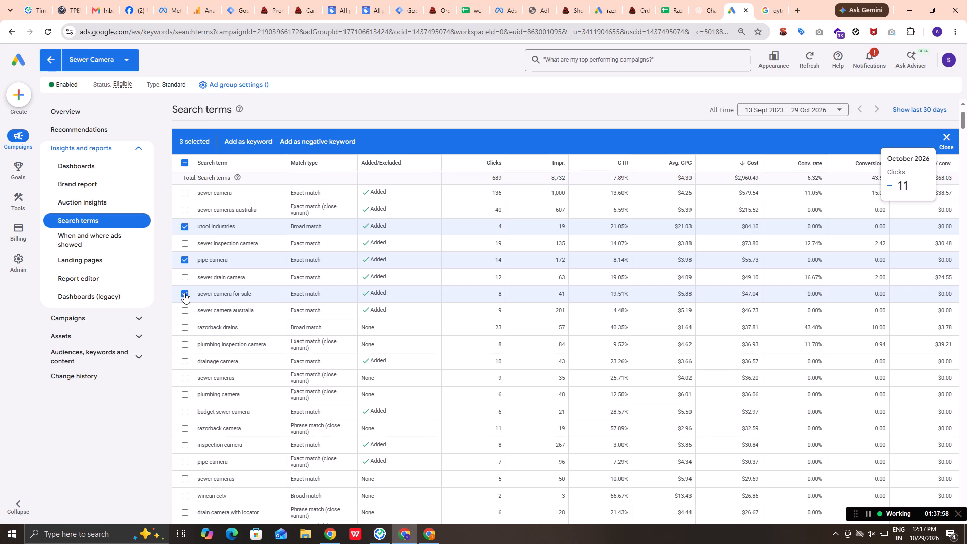
click(185, 309)
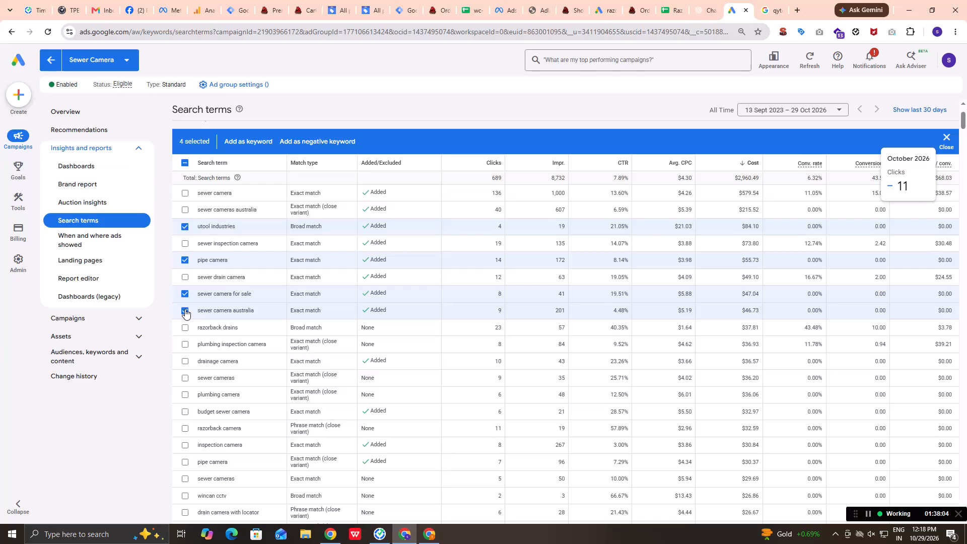
scroll(191, 321, down, 1)
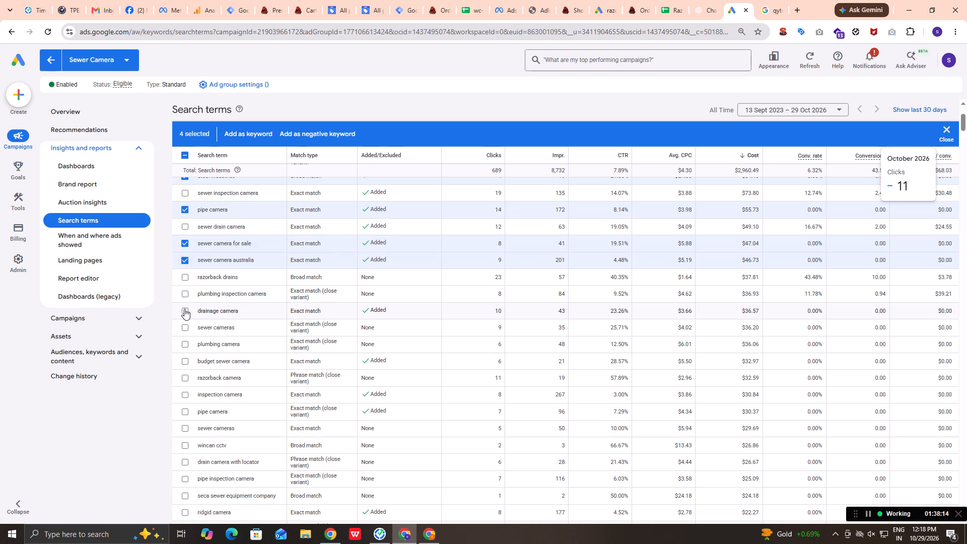
click(184, 309)
scroll(189, 319, down, 1)
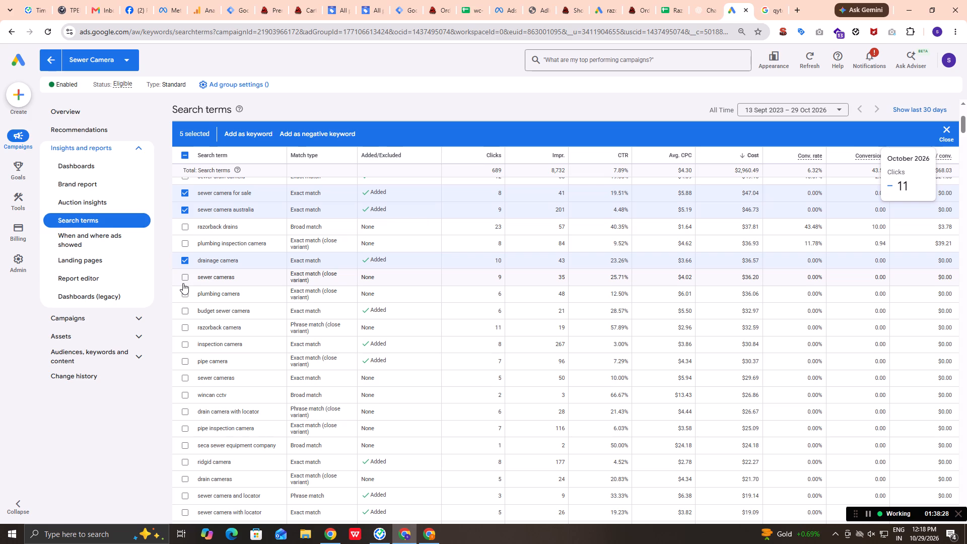
click(186, 311)
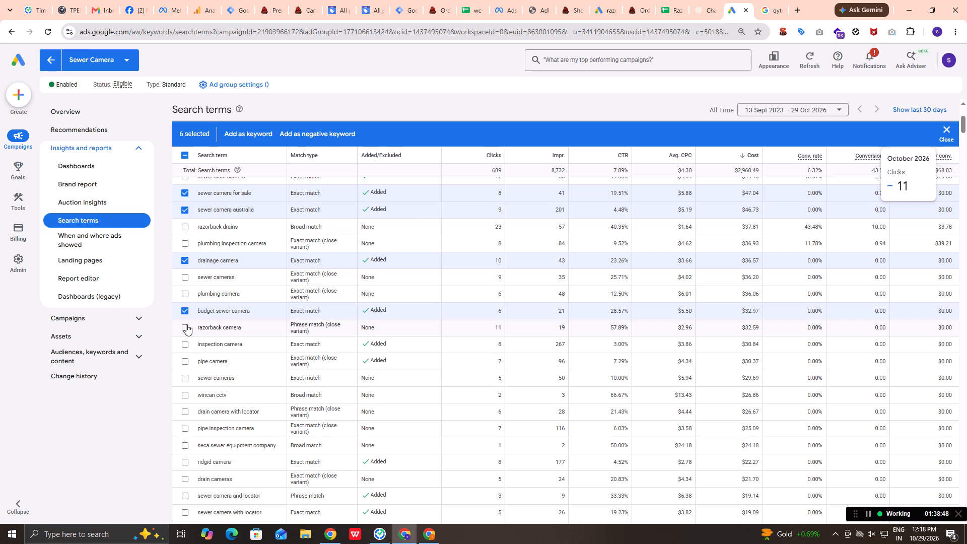
Examine the cost-sorted search terms from razorback camera down through the lower-cost terms around maverick sewer camera.
scroll(303, 359, down, 8)
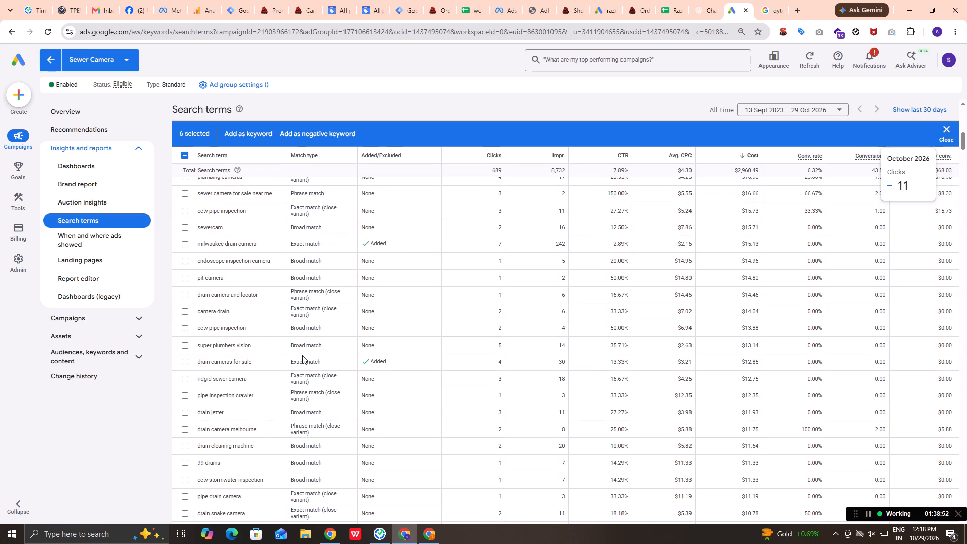
scroll(302, 353, up, 4)
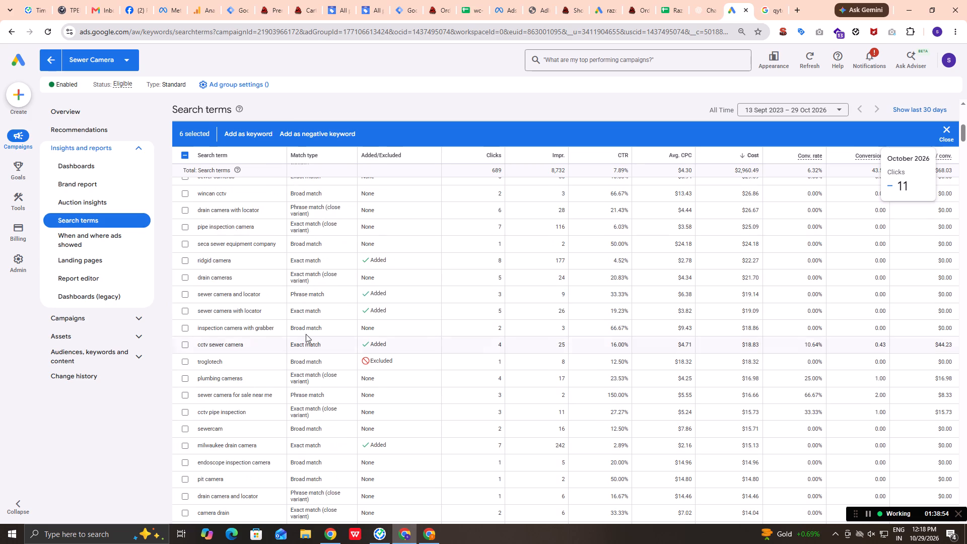
scroll(306, 332, up, 2)
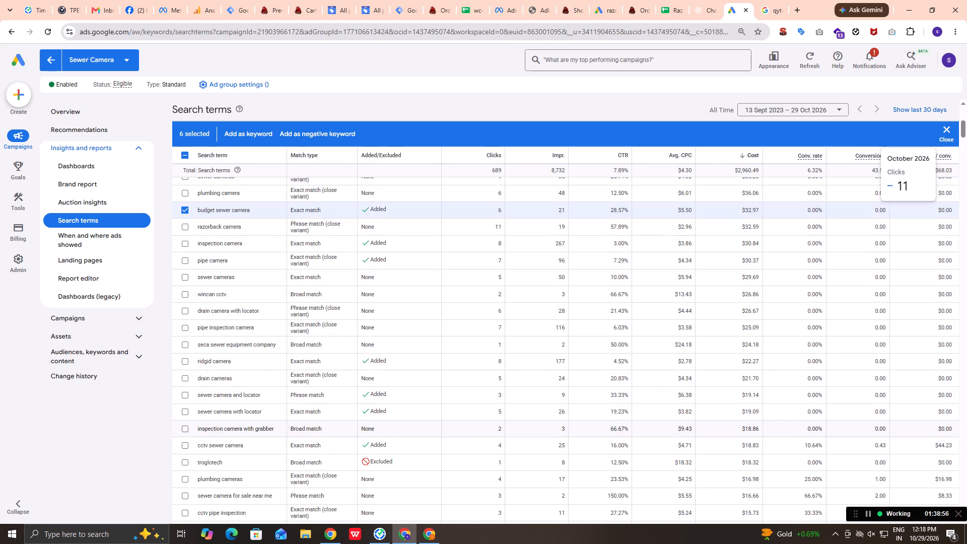
scroll(306, 332, down, 8)
scroll(306, 332, up, 1)
scroll(306, 332, down, 13)
scroll(306, 332, up, 1)
scroll(306, 332, down, 6)
scroll(306, 332, up, 1)
scroll(306, 332, down, 7)
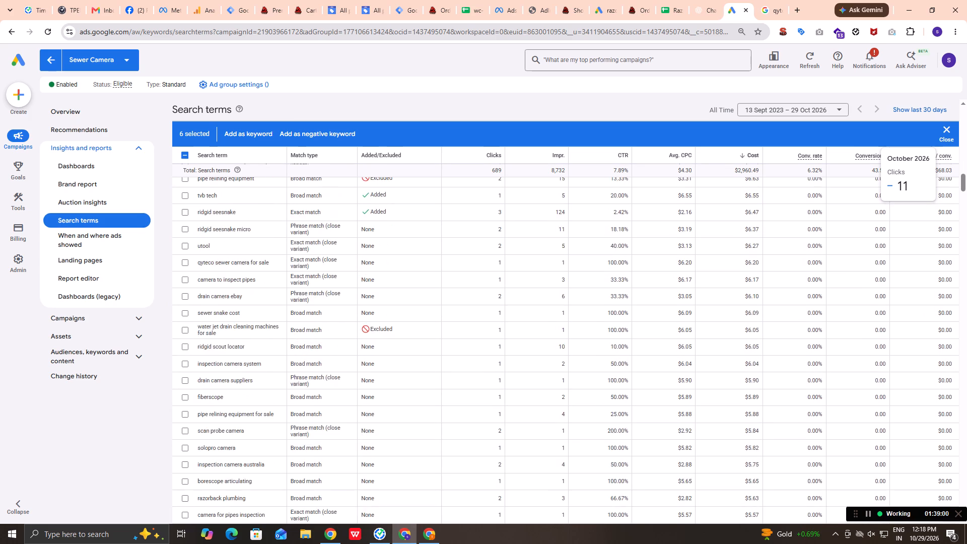
scroll(306, 332, down, 5)
scroll(306, 332, up, 2)
scroll(306, 332, down, 5)
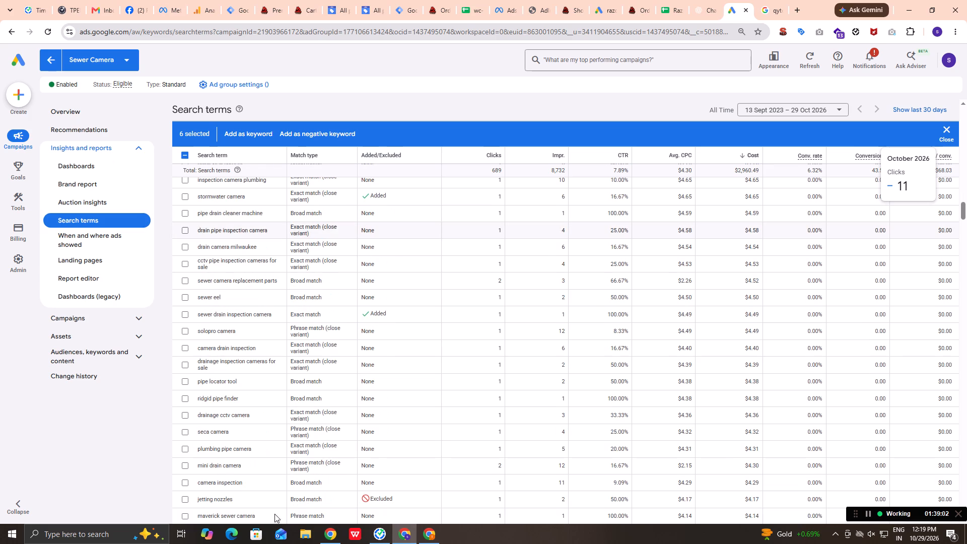
Examine the remaining low-cost search terms, from leak detection equipment australia down into the zero-click exact and phrase match terms.
scroll(573, 533, down, 1)
scroll(575, 532, up, 1)
scroll(575, 532, down, 12)
scroll(574, 428, up, 1)
scroll(574, 428, down, 5)
scroll(574, 428, up, 2)
scroll(574, 428, down, 7)
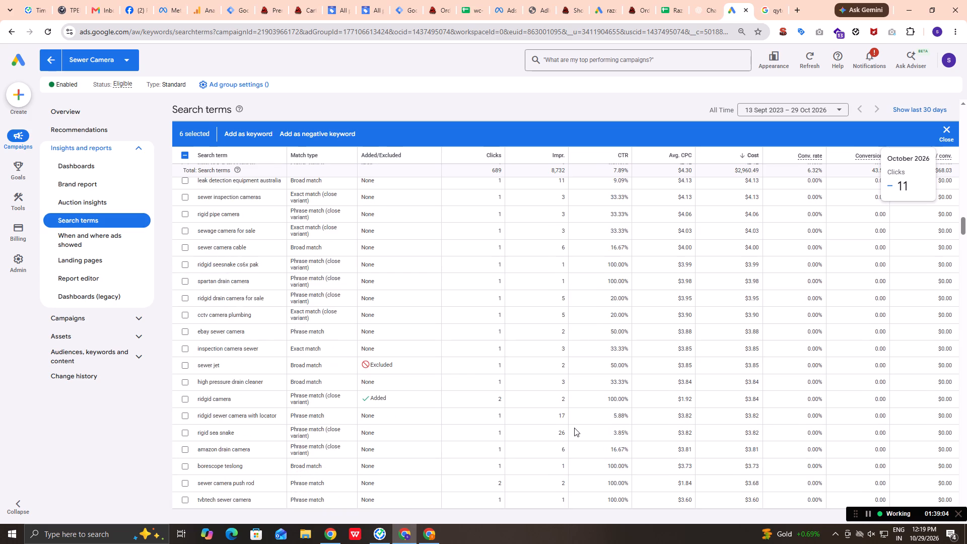
scroll(574, 428, down, 1)
scroll(574, 428, up, 1)
scroll(574, 428, down, 16)
scroll(574, 428, up, 1)
scroll(574, 428, down, 9)
scroll(574, 428, up, 1)
scroll(574, 428, down, 9)
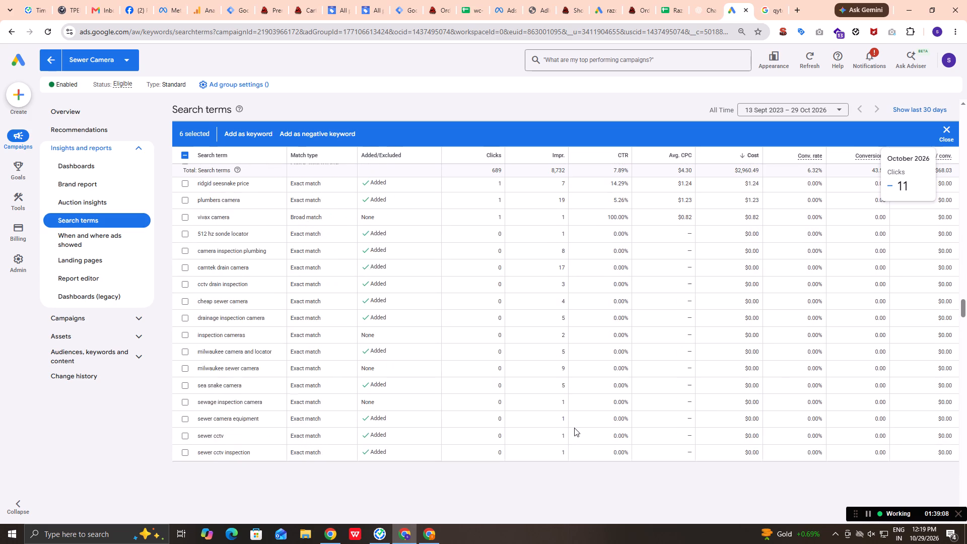
scroll(574, 428, down, 2)
scroll(574, 428, up, 1)
scroll(574, 428, down, 1)
scroll(574, 428, up, 2)
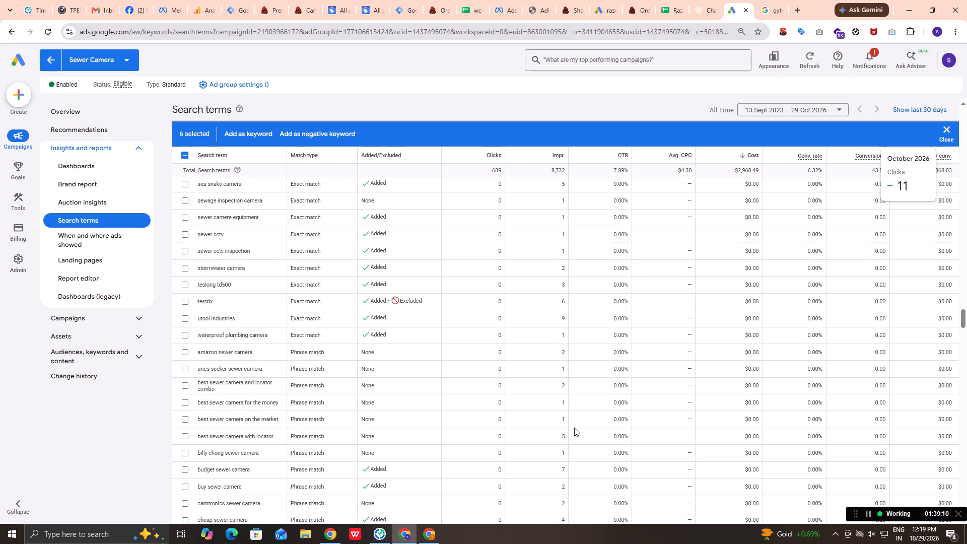
Add rothenberger drain camera, rothenberger inspection camera, ridgid seesnake price, vivax camera and drain line cameras to the selection, leaving plumbers camera unselected.
scroll(574, 428, up, 4)
scroll(574, 428, down, 1)
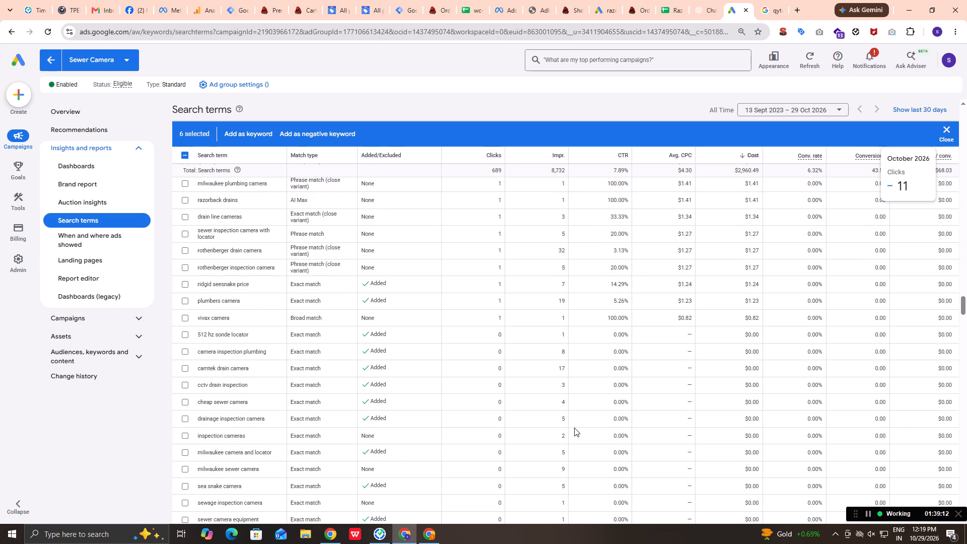
scroll(574, 428, up, 4)
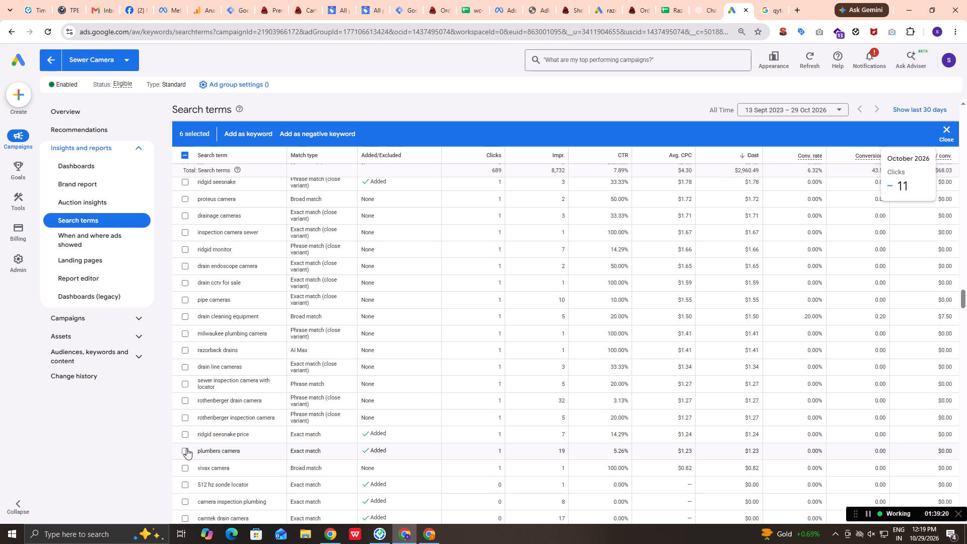
click(184, 402)
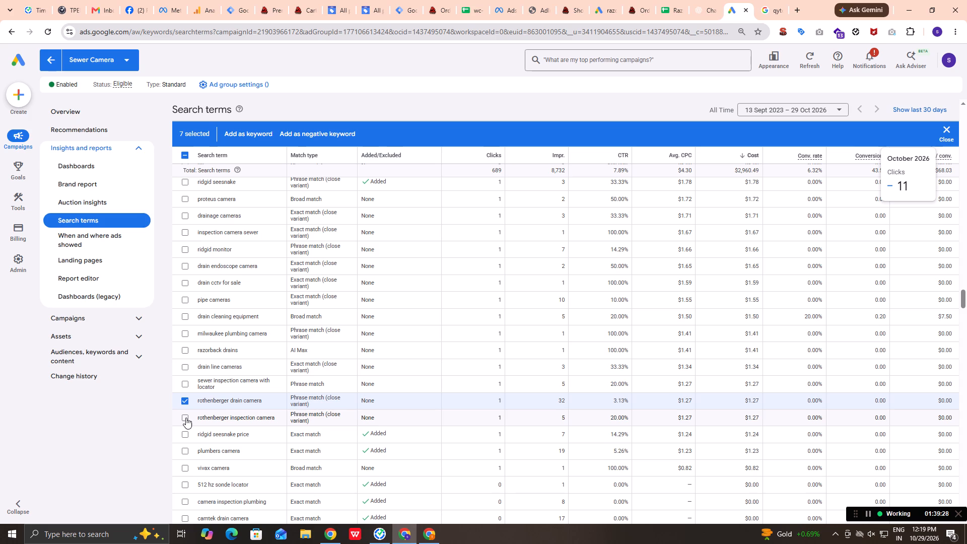
click(186, 418)
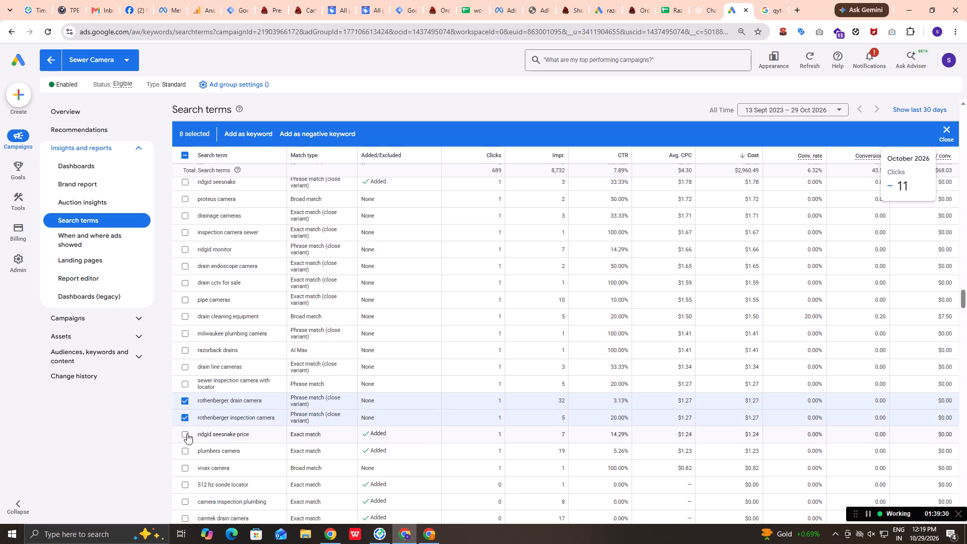
click(187, 433)
click(183, 454)
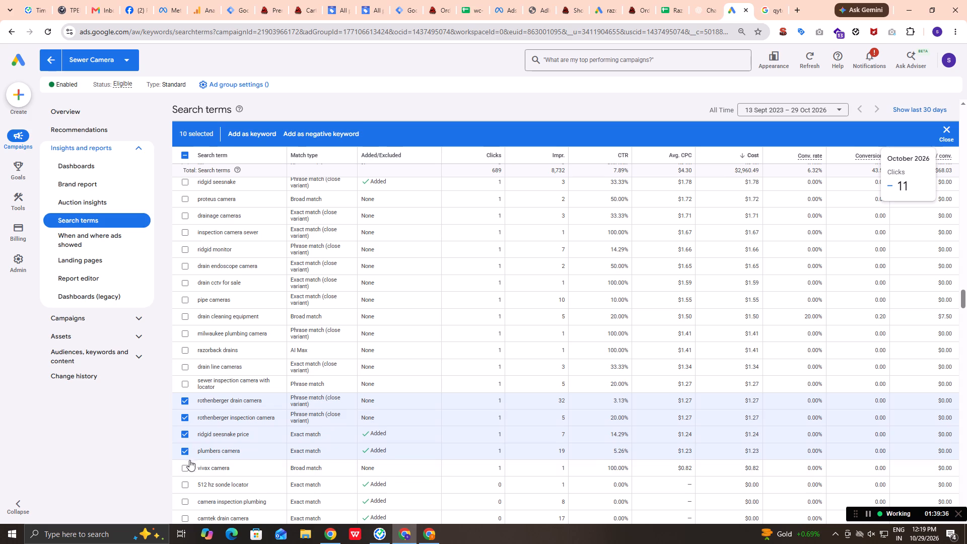
click(187, 467)
click(182, 451)
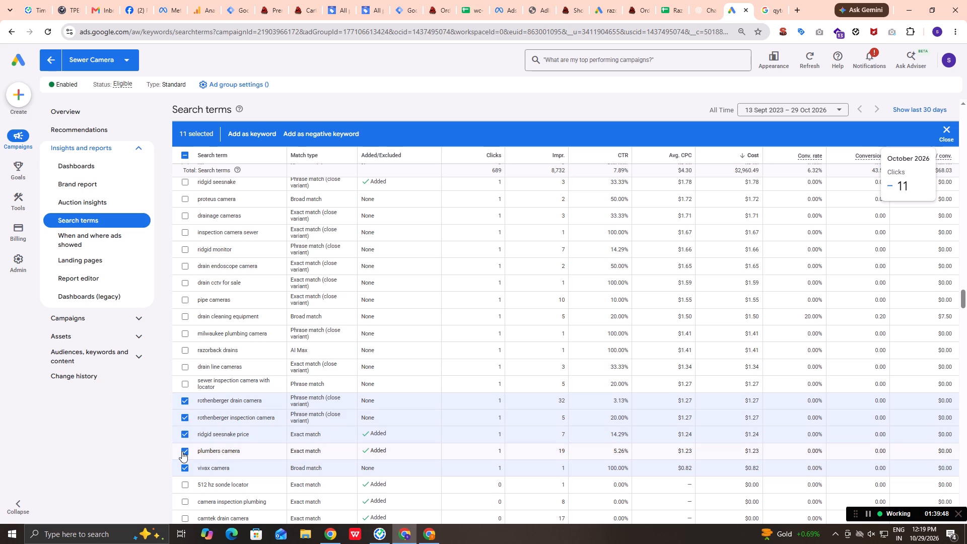
click(190, 372)
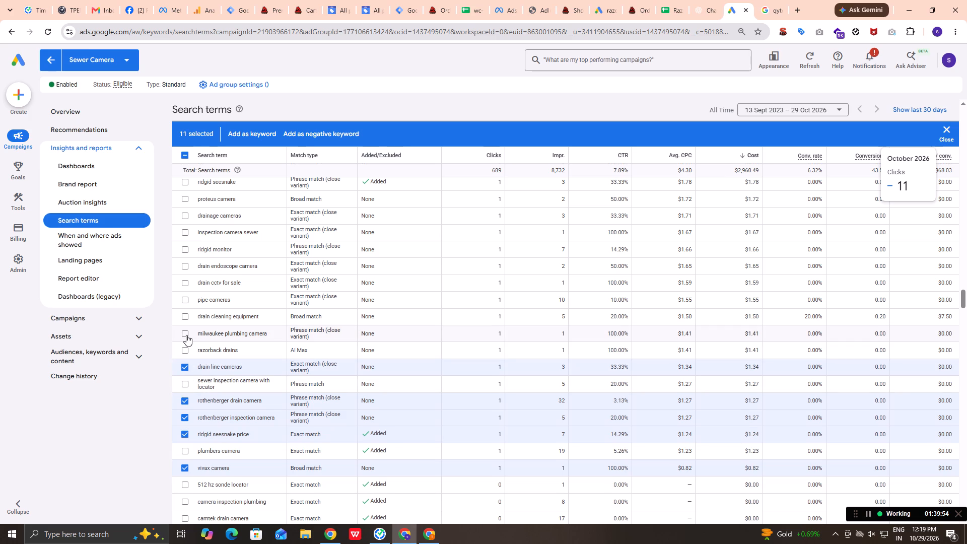
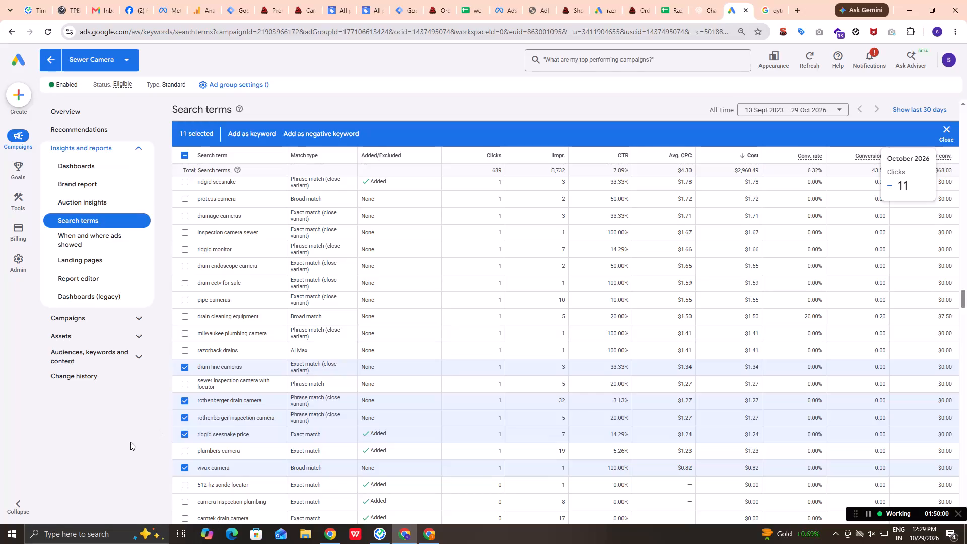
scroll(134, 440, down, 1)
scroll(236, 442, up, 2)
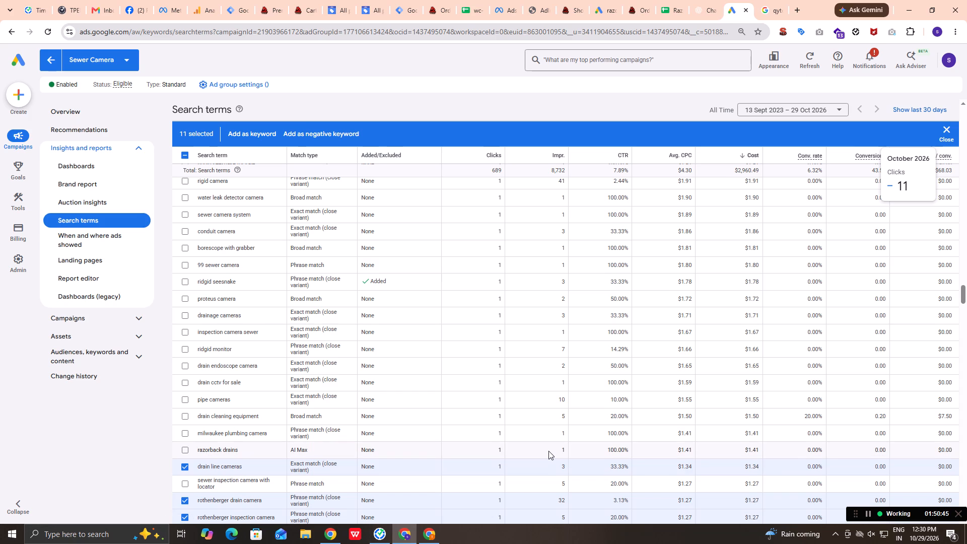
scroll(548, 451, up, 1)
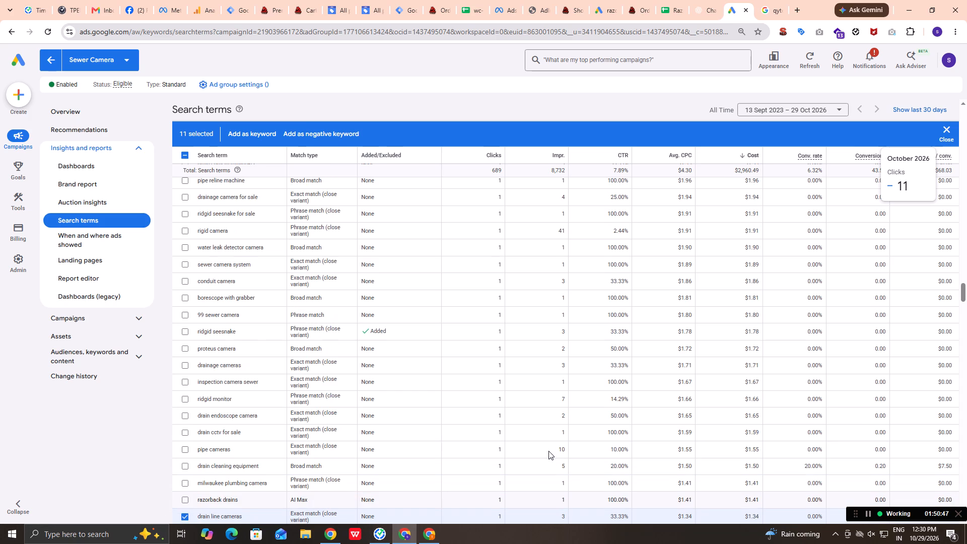
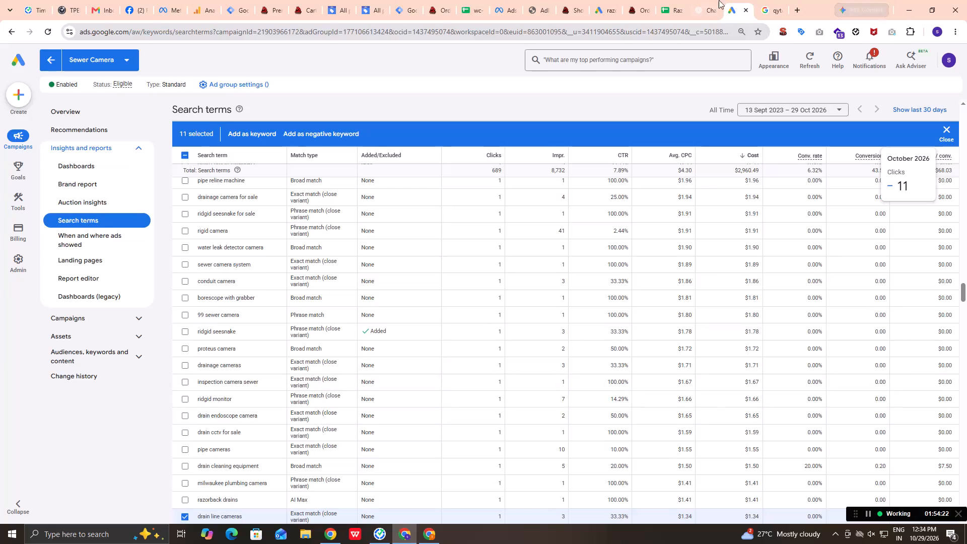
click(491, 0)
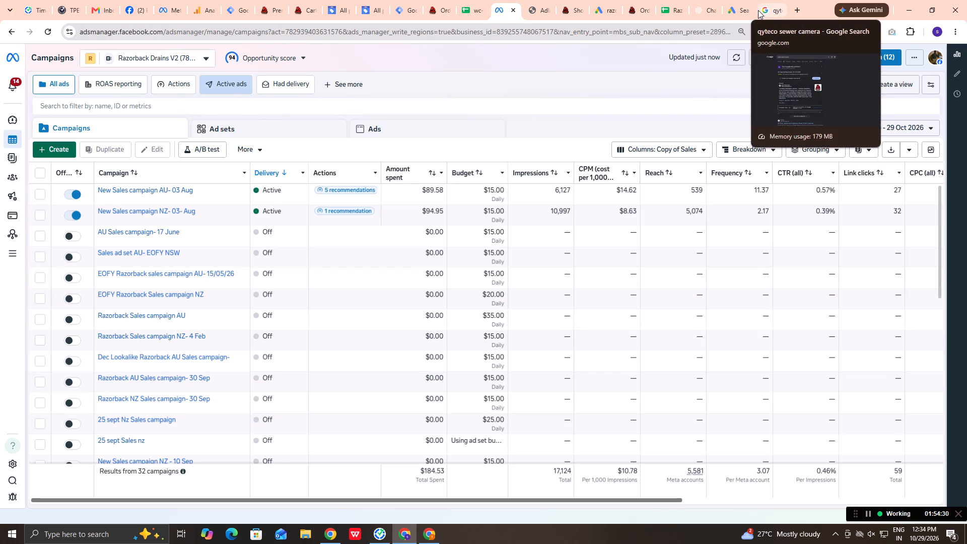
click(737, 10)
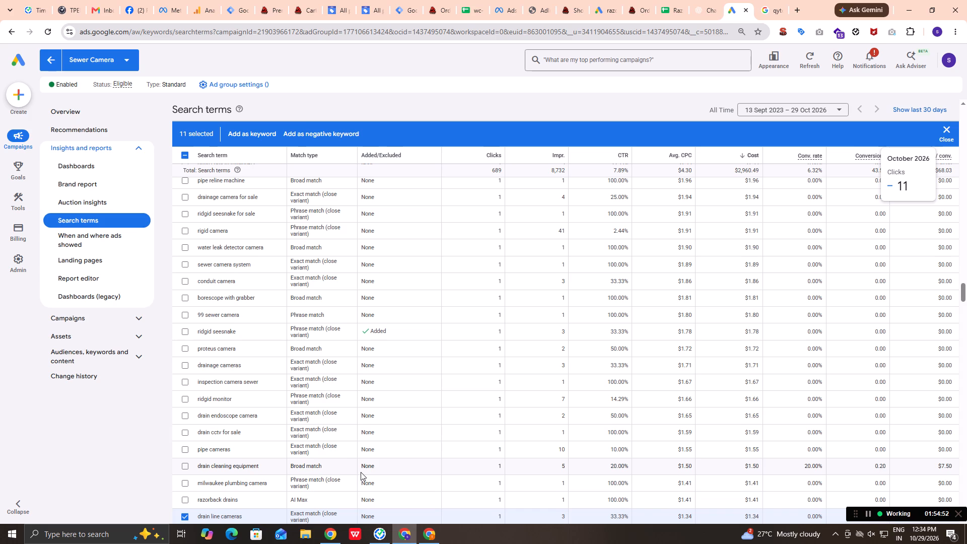
Add the search terms "conduit camera" and "borescope with grabber" to the current selection in the Sewer Camera search terms table.
scroll(361, 472, up, 2)
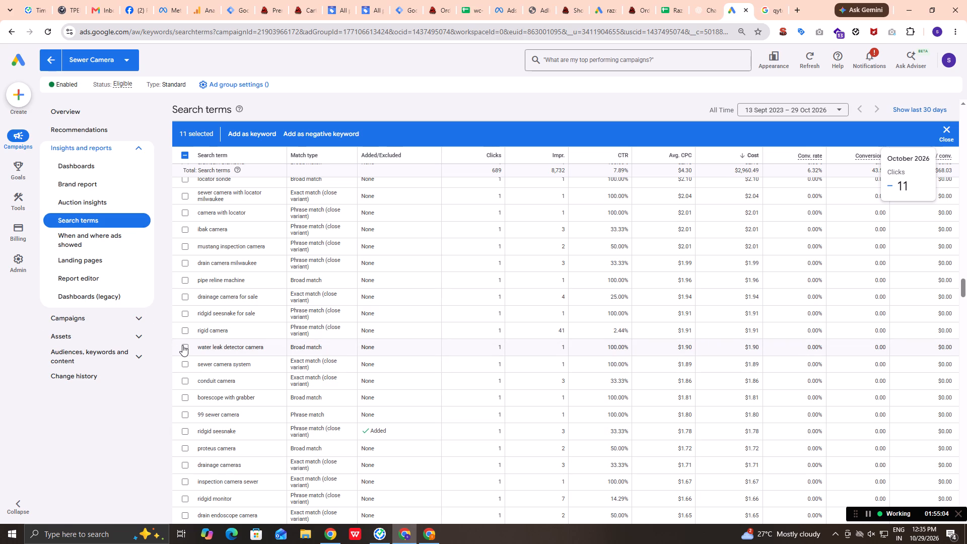
click(186, 385)
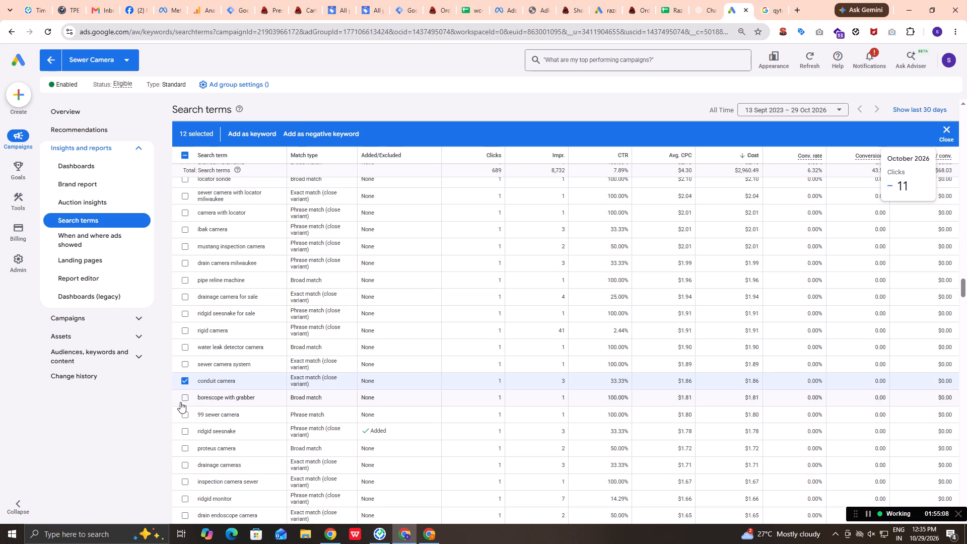
click(180, 402)
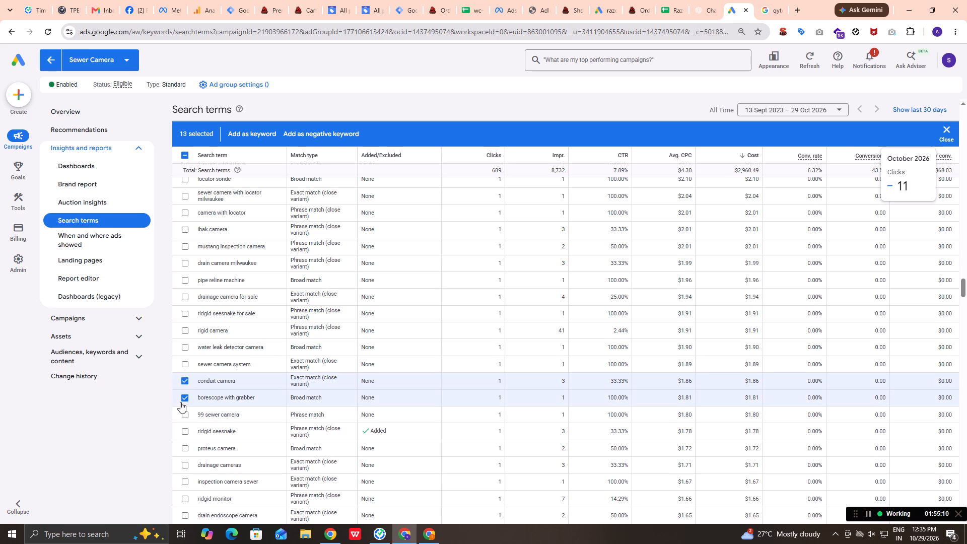
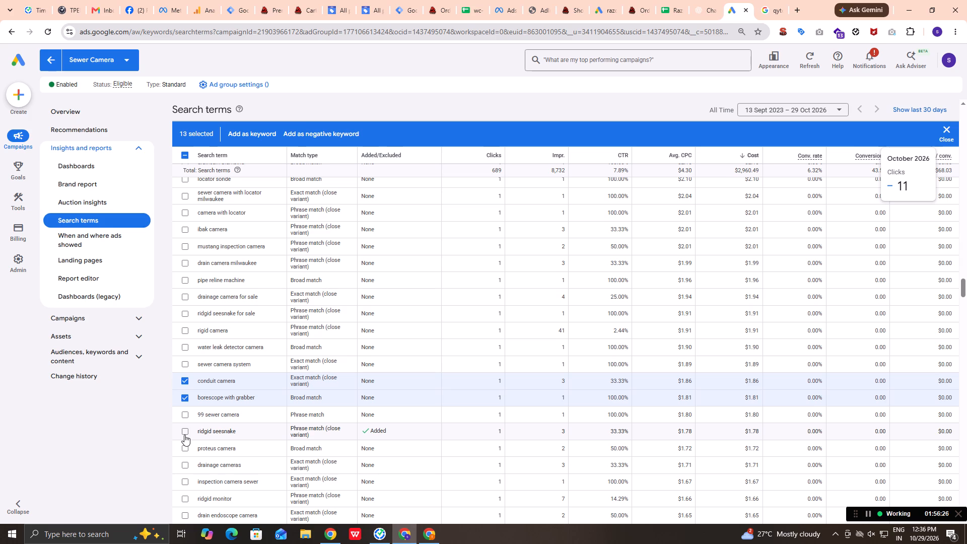
Add "proteus camera", "drain cleaning equipment", "razorback drains", "ridgid monitor" and "drain endoscope camera" to the search terms selection.
scroll(184, 435, down, 1)
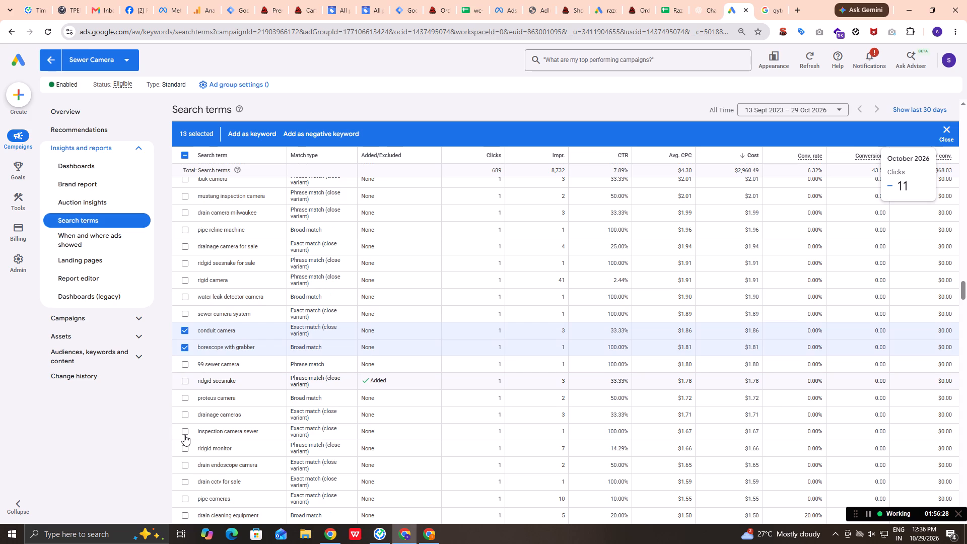
click(180, 396)
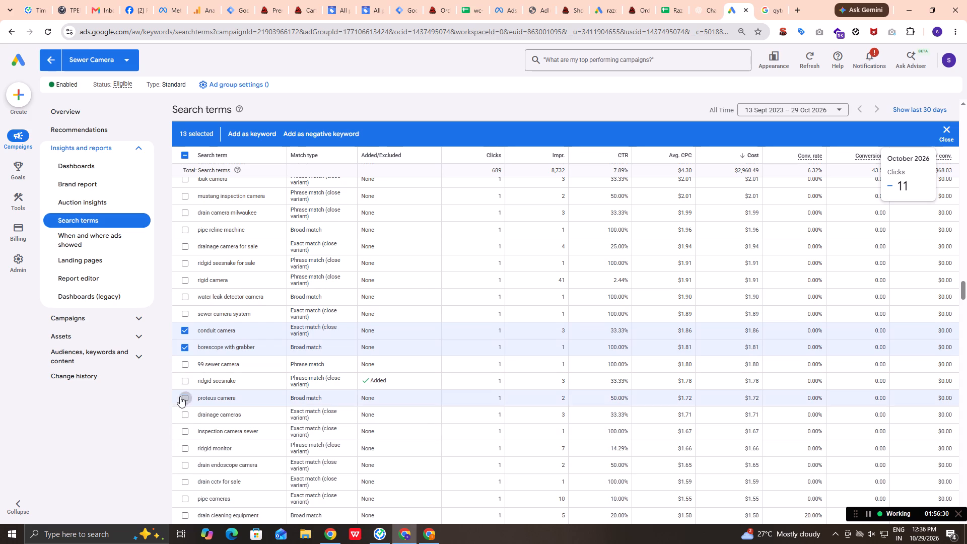
scroll(191, 433, down, 2)
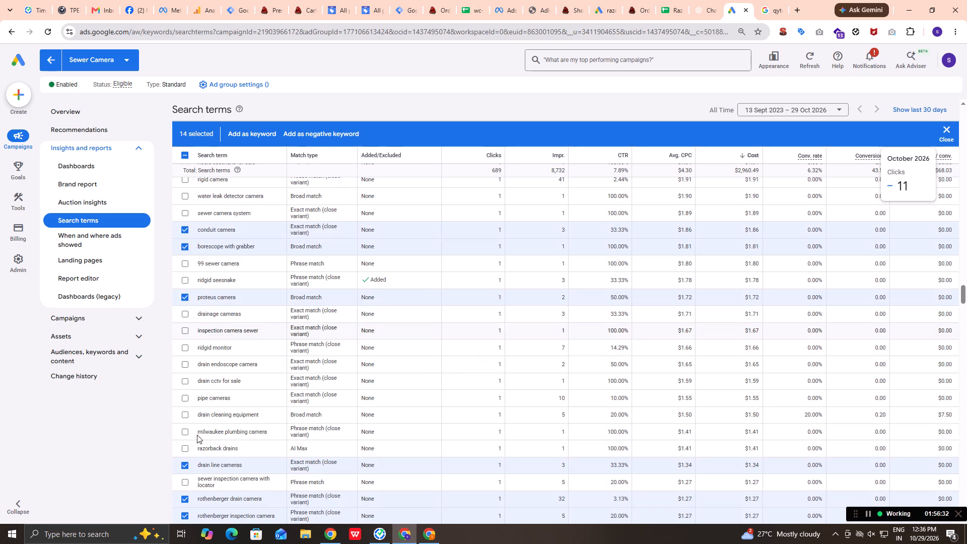
click(180, 413)
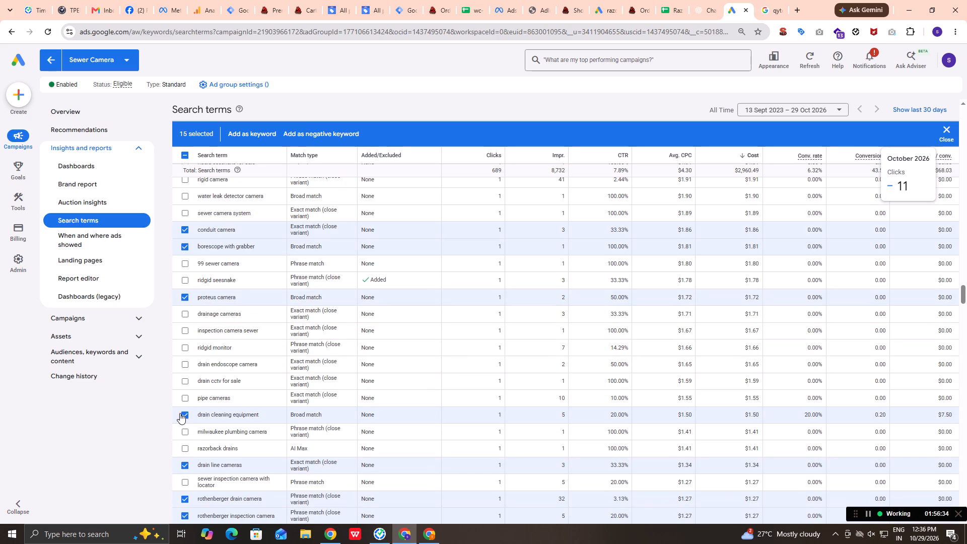
click(182, 449)
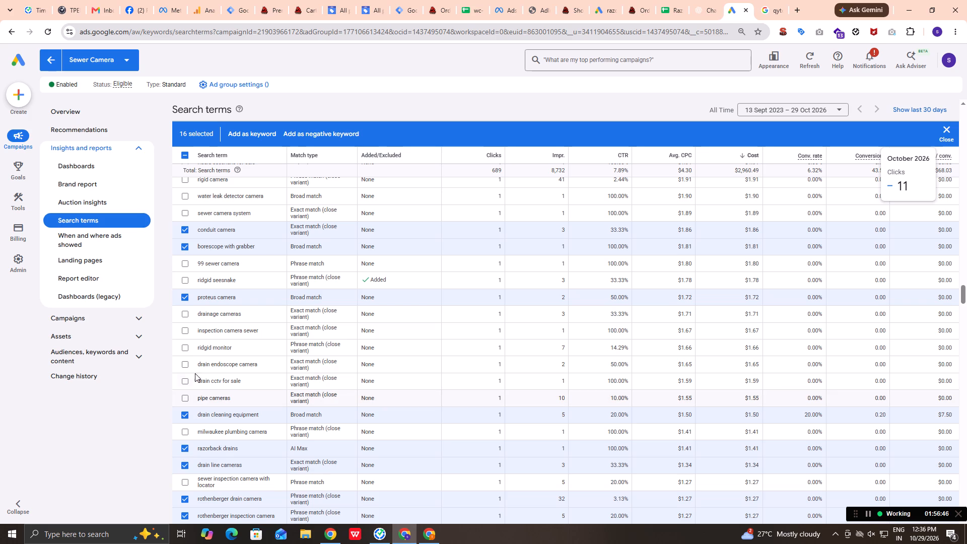
click(181, 351)
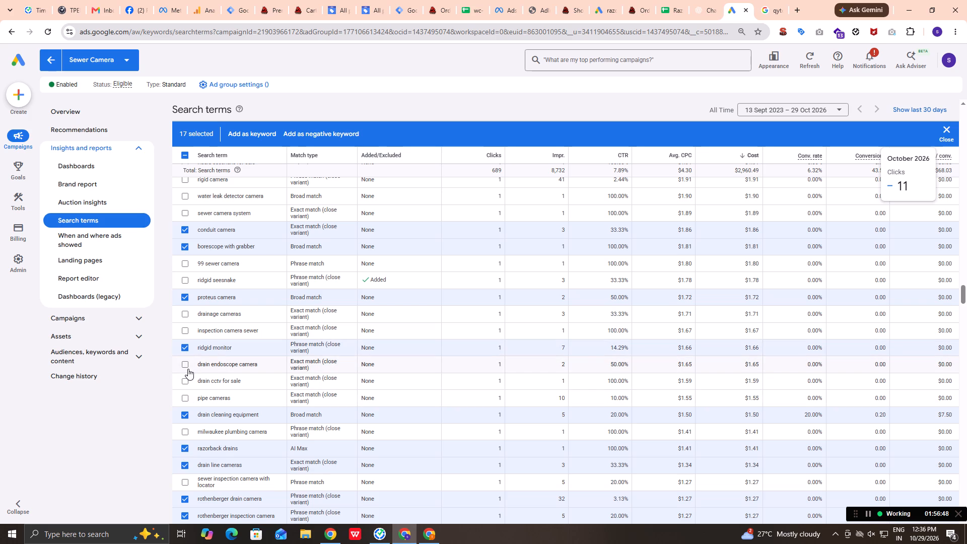
click(188, 369)
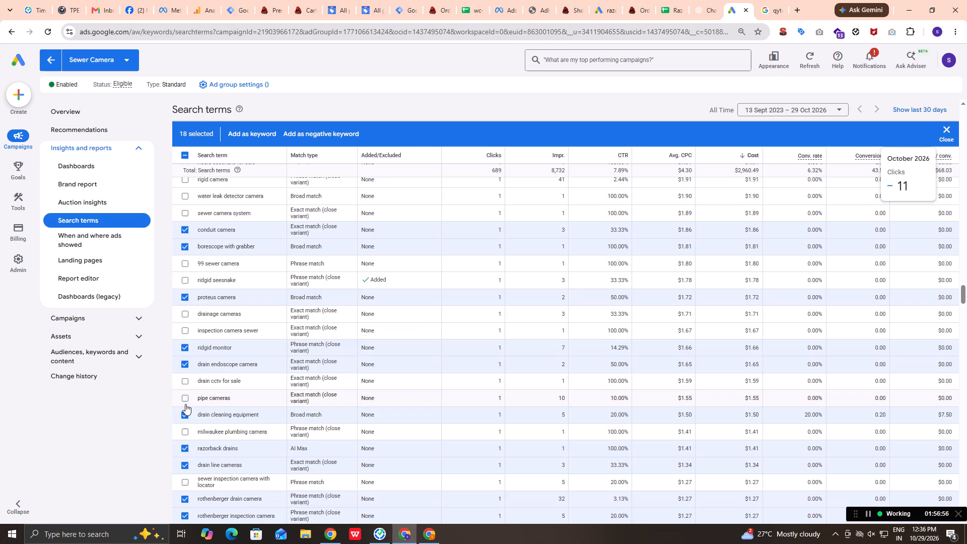
Add "water leak detector camera", "pipe reline machine", "locator sonde", "draincam plumbing" and "water pipe detector" to the search terms selection.
scroll(185, 404, up, 2)
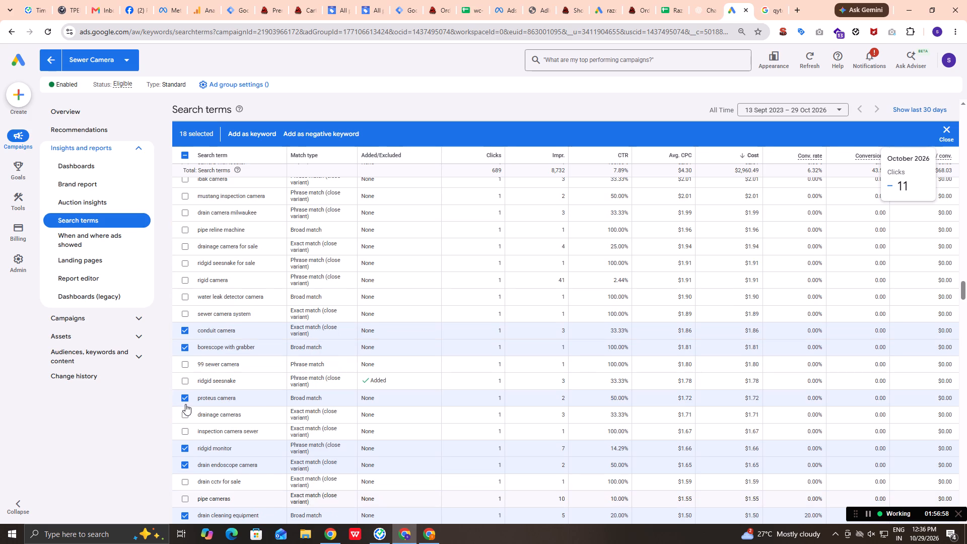
click(185, 296)
scroll(193, 319, up, 1)
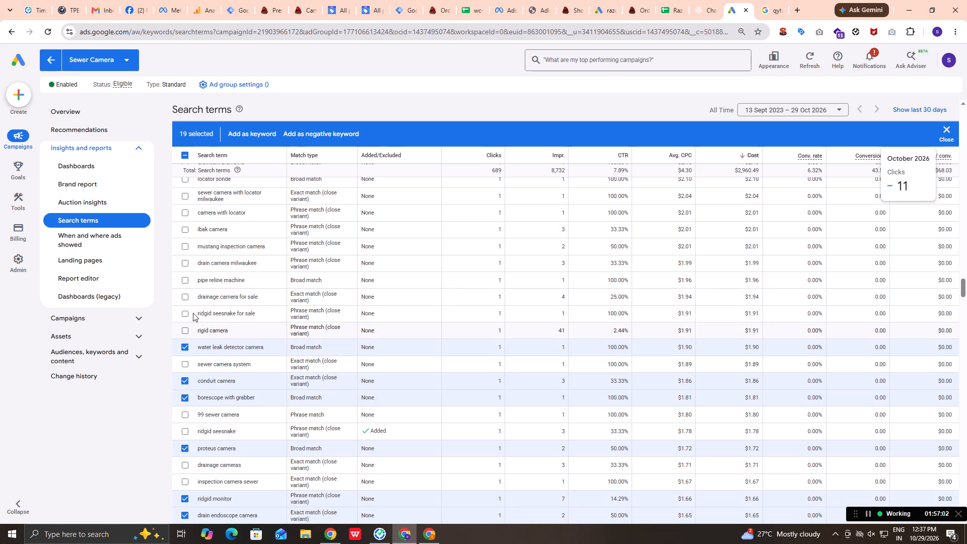
click(183, 283)
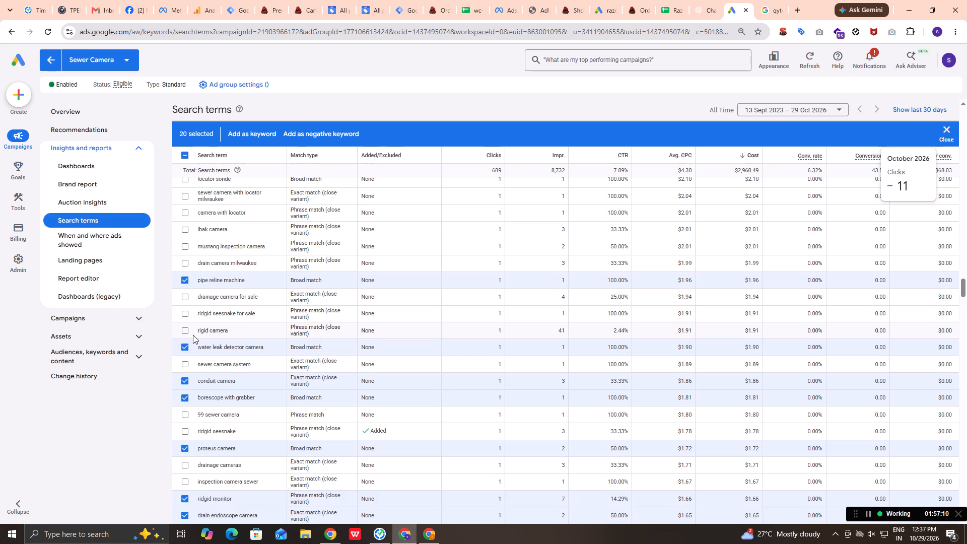
scroll(193, 335, up, 1)
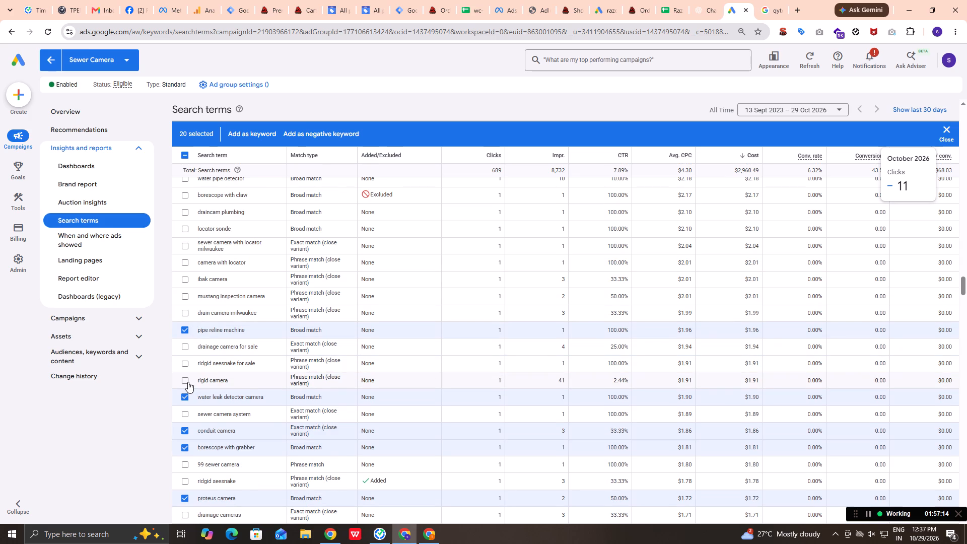
scroll(188, 380, up, 1)
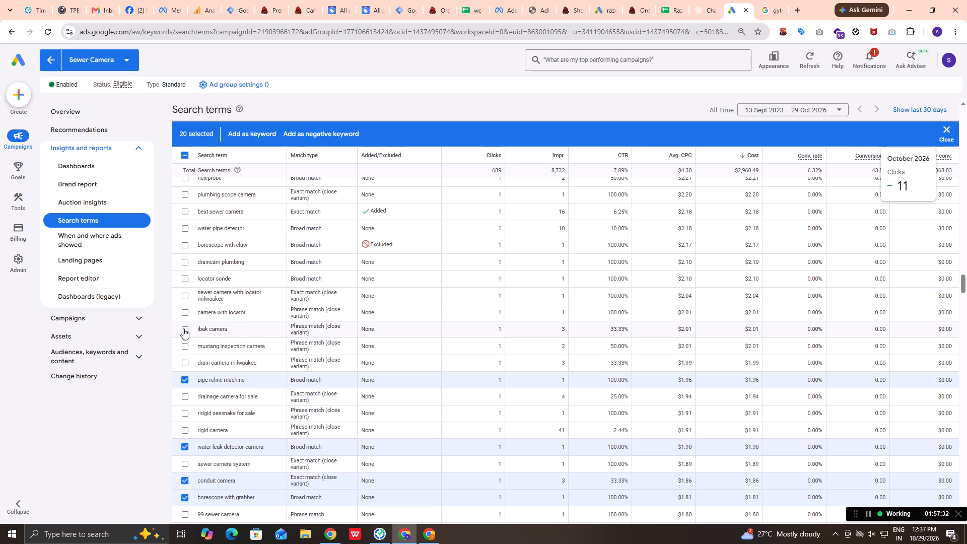
scroll(189, 331, up, 1)
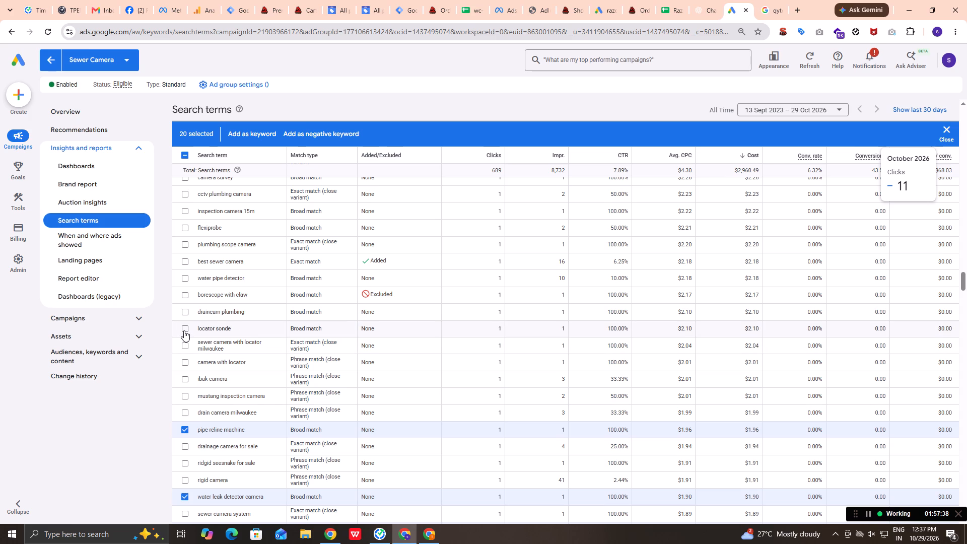
click(184, 330)
click(182, 310)
scroll(199, 354, up, 1)
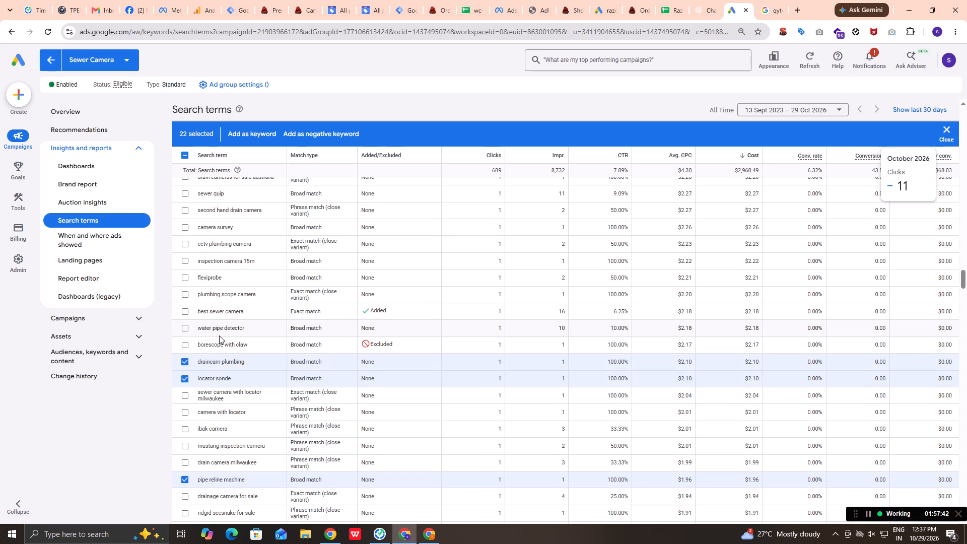
click(187, 329)
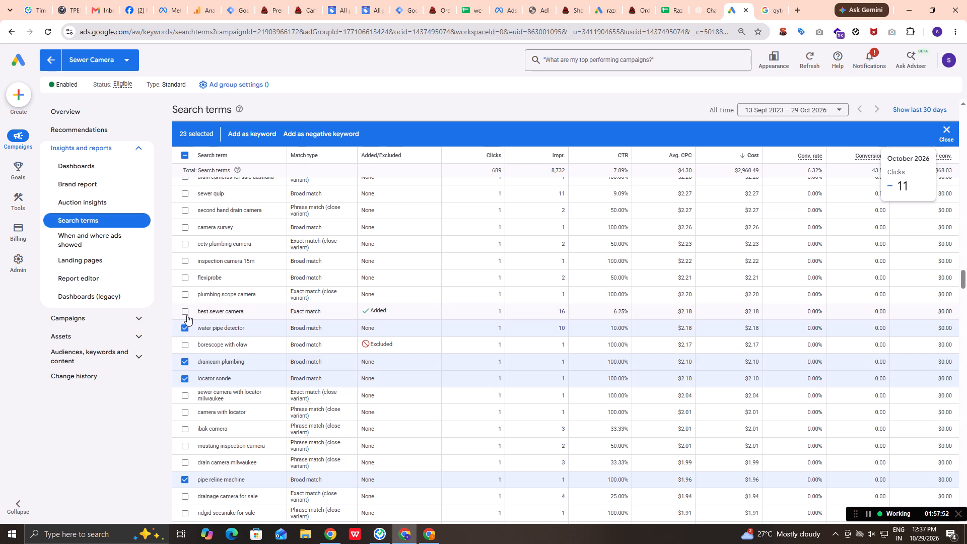
Add "flexiprobe", "inspection camera 15m", "plumbing scope camera", "camera survey", "sewer quip" and "second hand drain camera" to the search terms selection.
scroll(187, 315, up, 1)
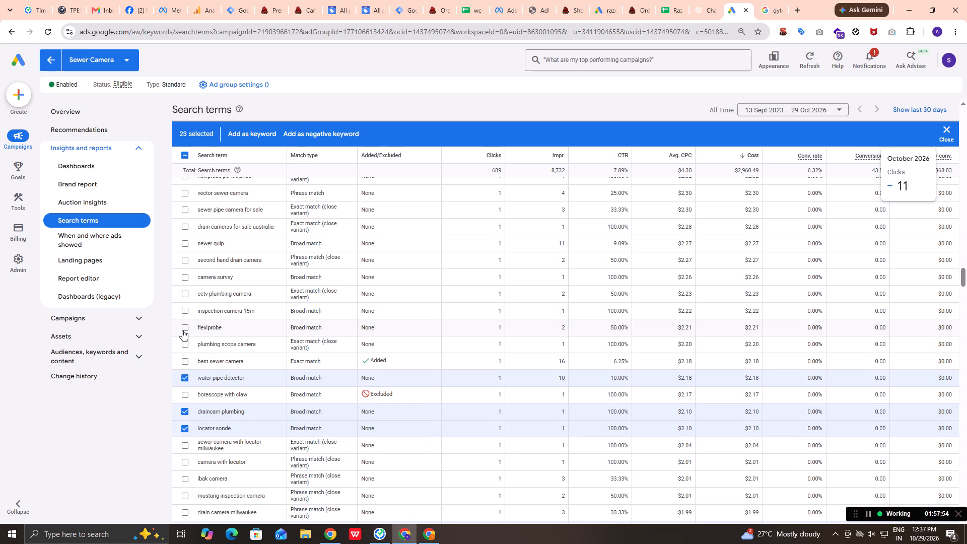
click(182, 330)
click(185, 317)
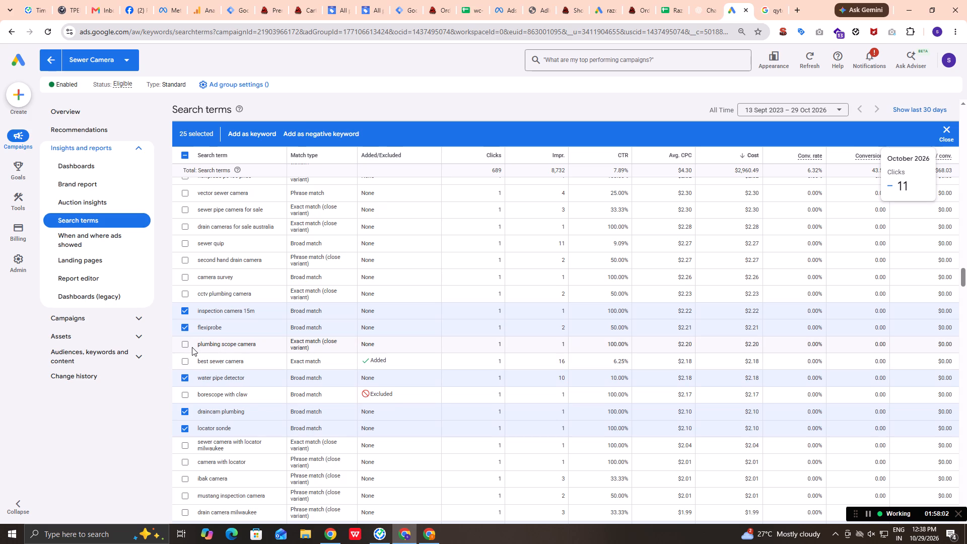
click(186, 346)
scroll(199, 393, up, 1)
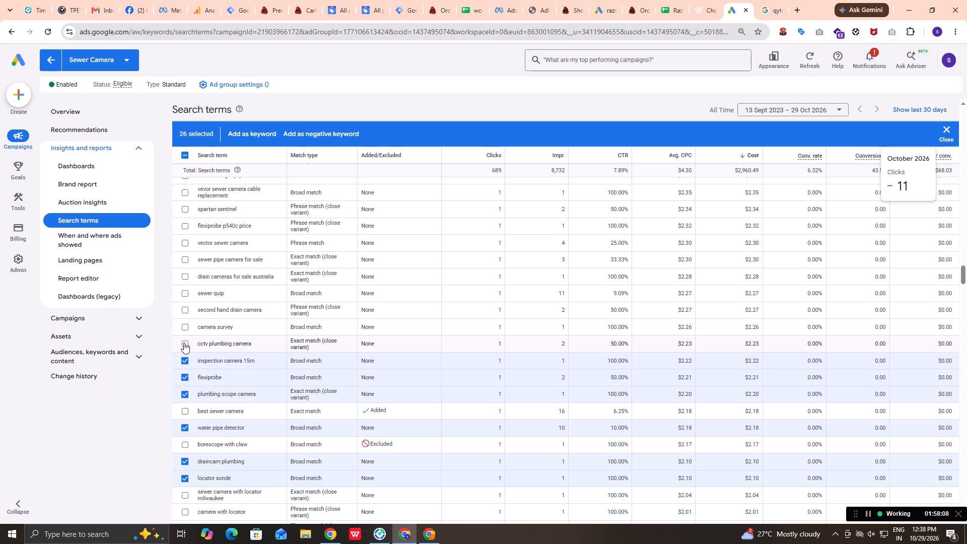
click(184, 325)
click(184, 300)
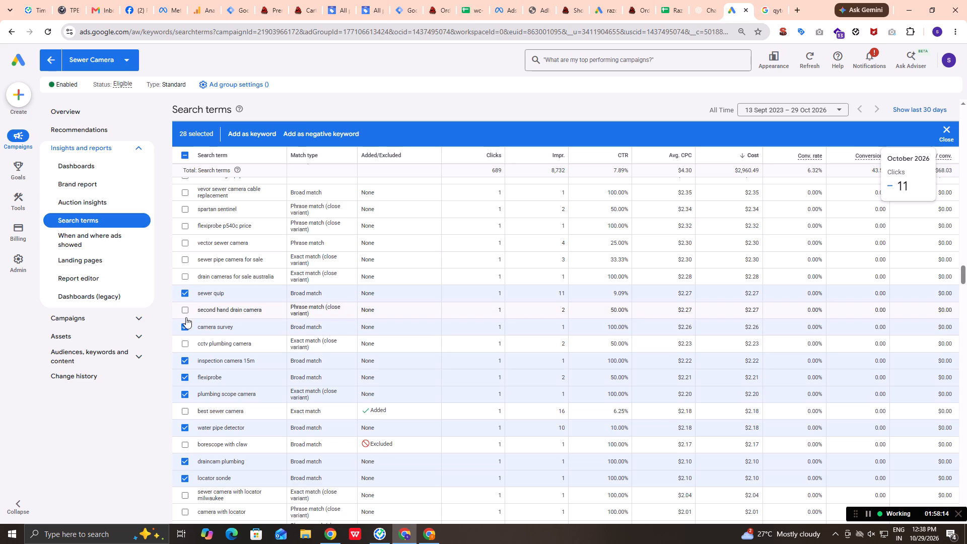
click(183, 311)
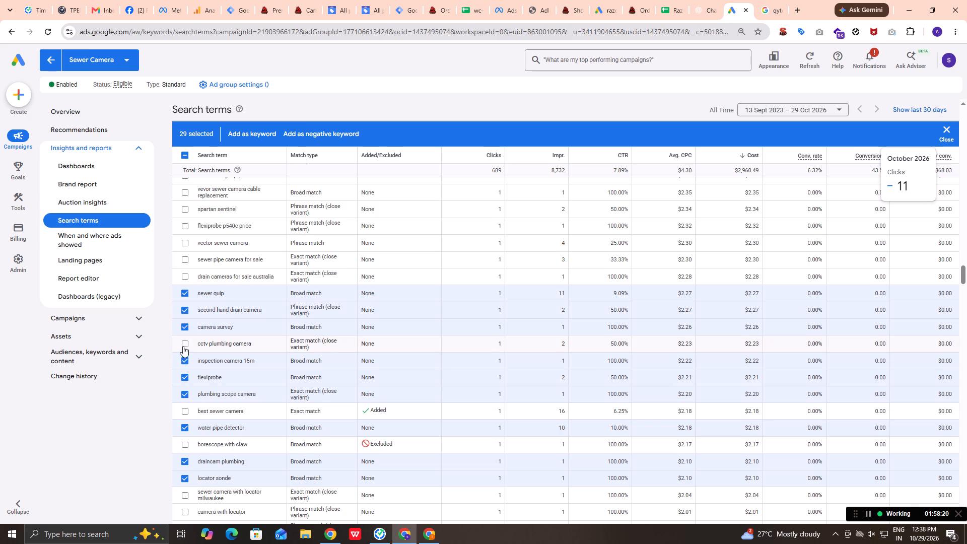
Add "flexiprobe p540c price", "vector sewer camera", "spartan sentinel", "vevor sewer camera cable replacement" and "drain testing equipment" to the search terms selection.
scroll(183, 346, up, 1)
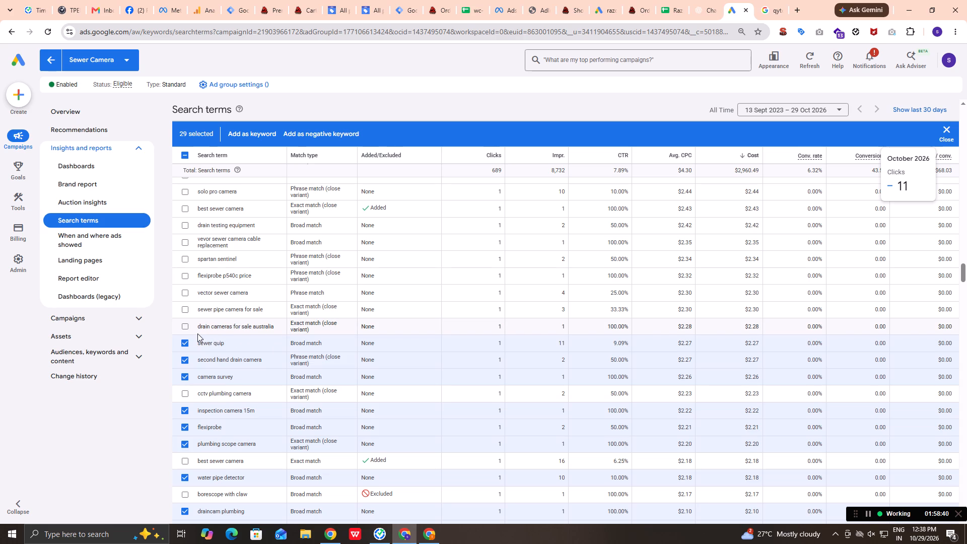
scroll(201, 316, up, 1)
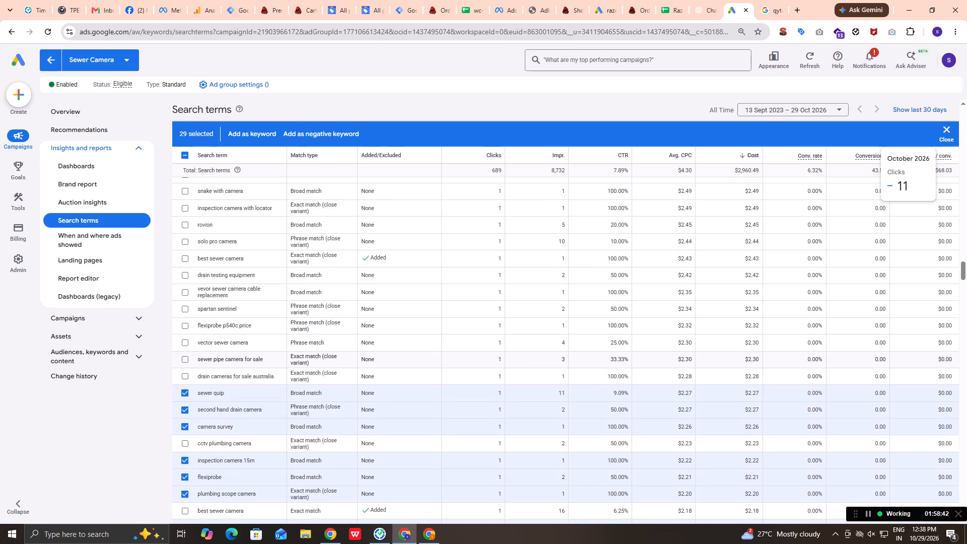
click(183, 326)
click(184, 343)
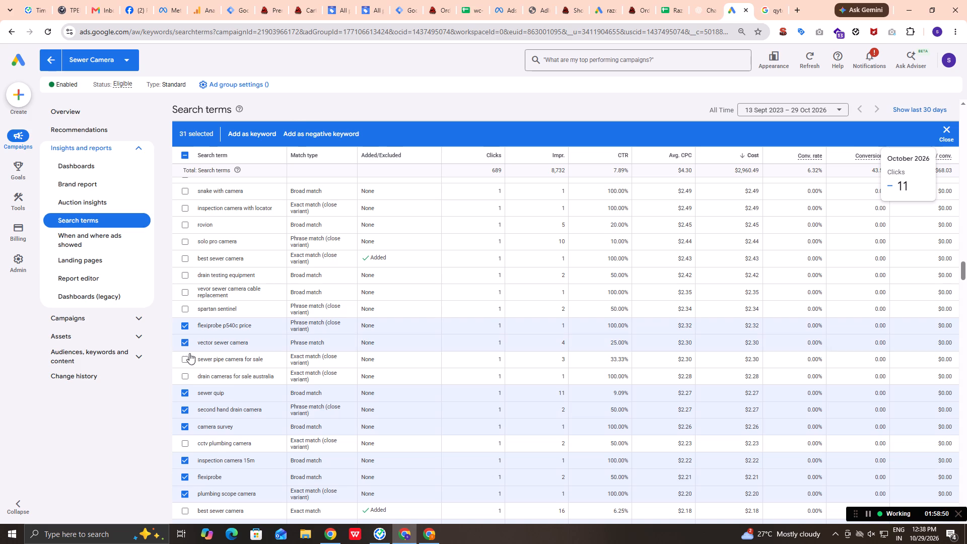
scroll(194, 368, up, 1)
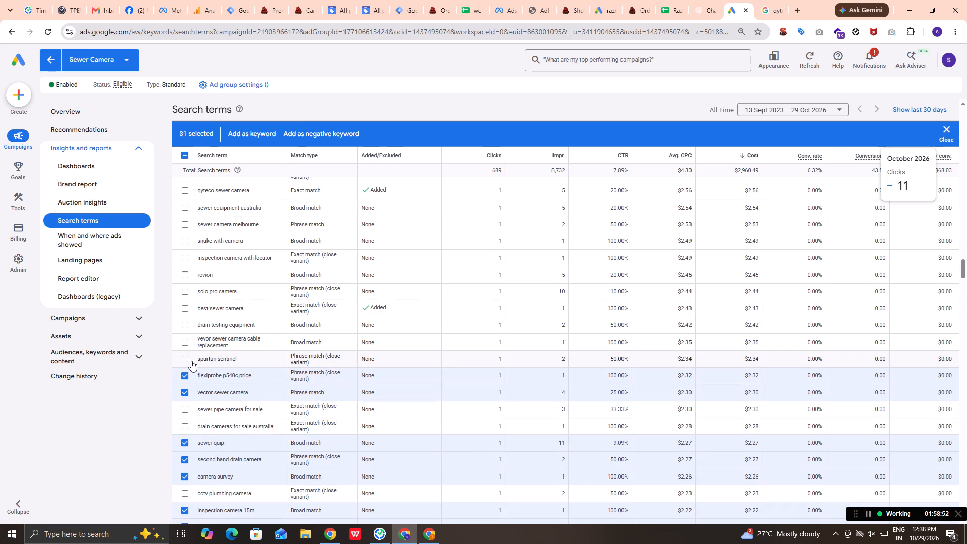
click(188, 361)
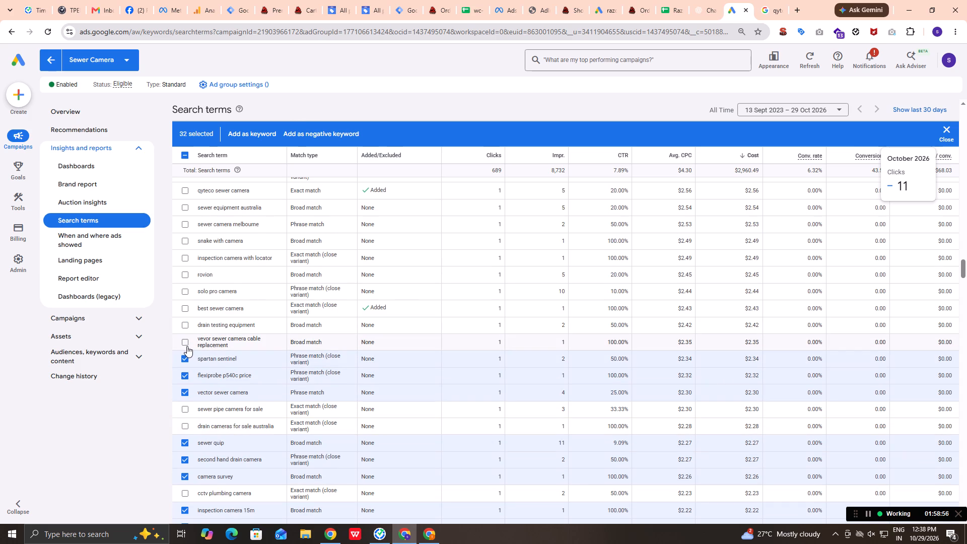
click(186, 344)
click(186, 329)
Add "rovion", "solo pro camera", "snake with camera", "sewer equipment australia" and "qyteco sewer camera" to the search terms selection.
scroll(194, 360, up, 1)
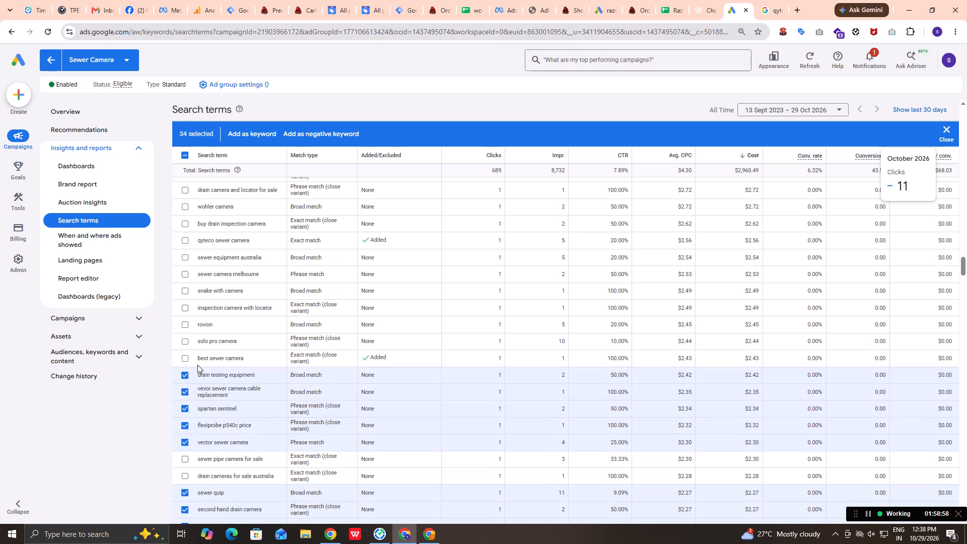
click(187, 325)
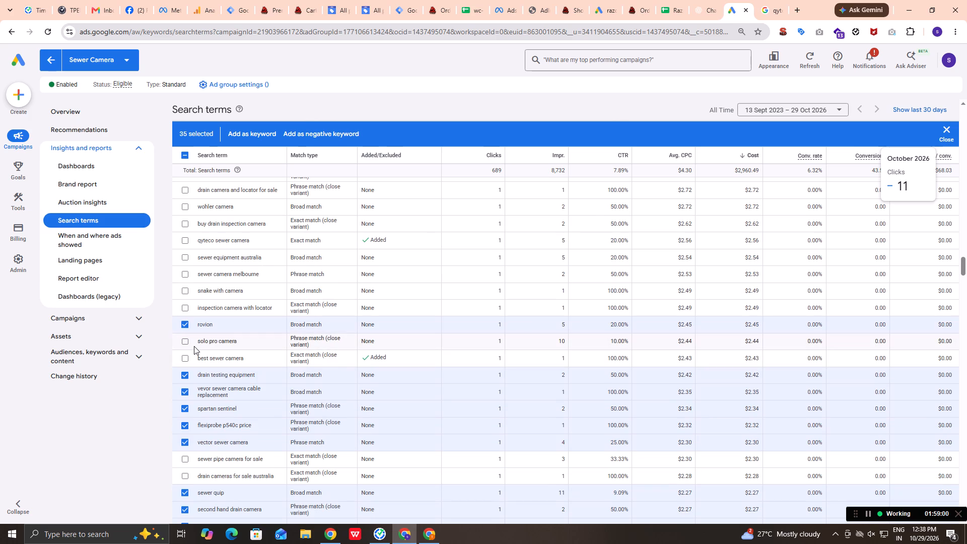
click(190, 343)
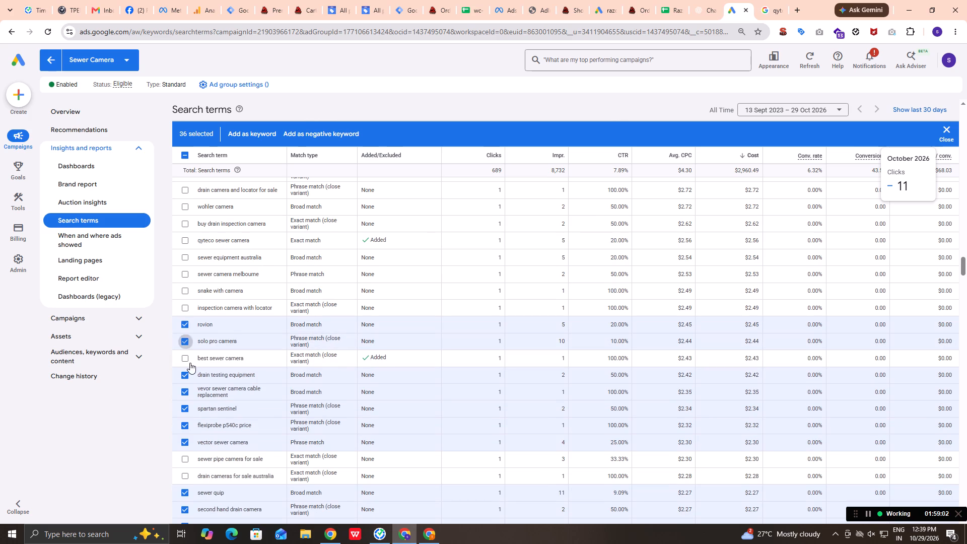
scroll(191, 381, up, 1)
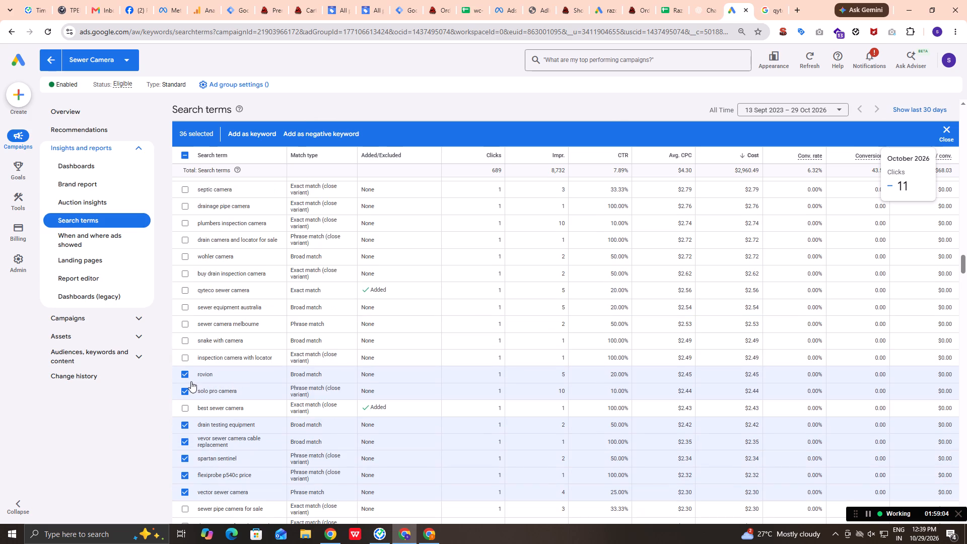
click(187, 339)
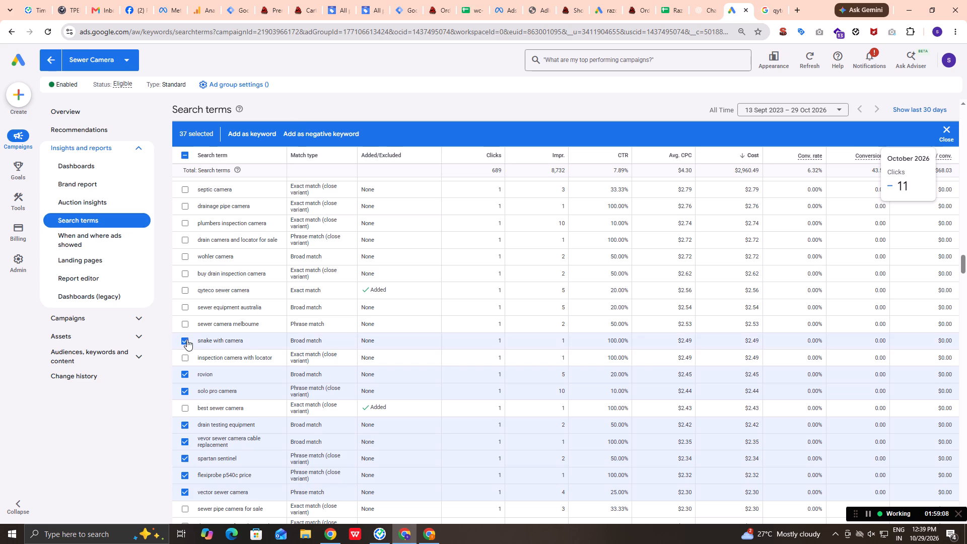
click(185, 310)
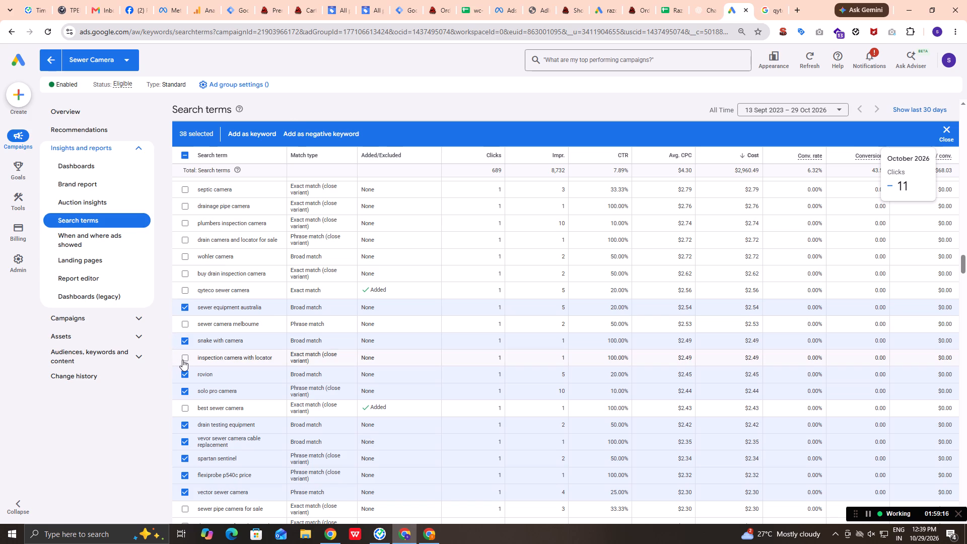
scroll(190, 373, up, 2)
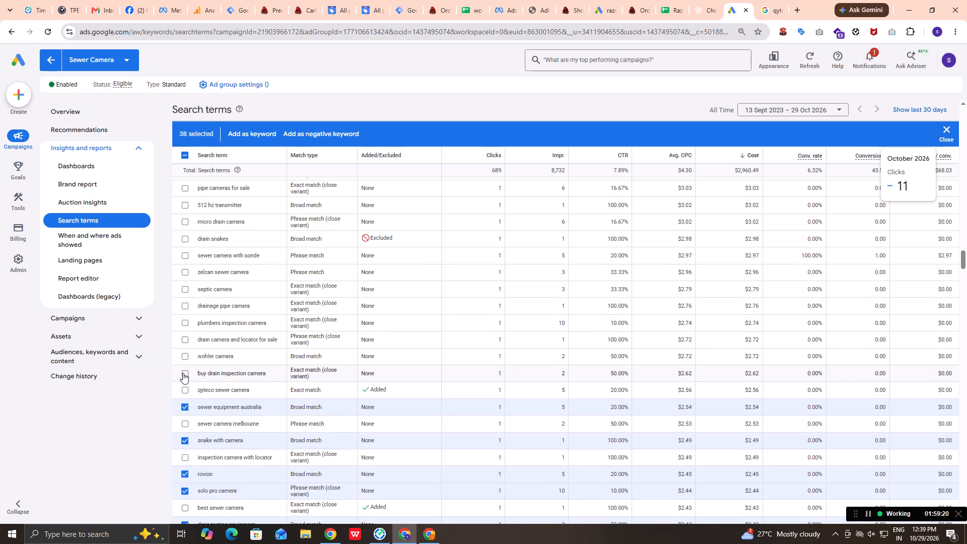